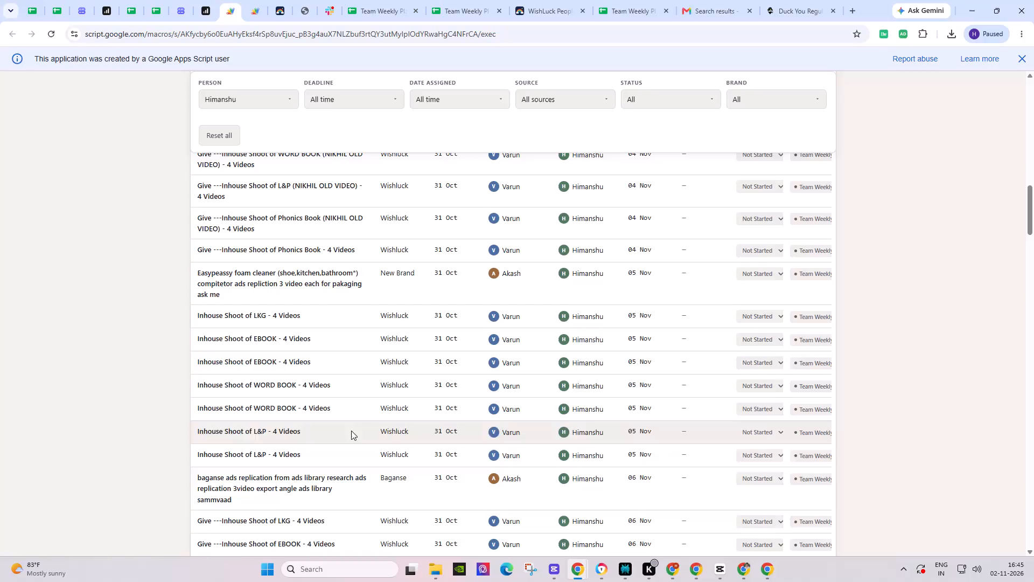
Switch to CapCut and place the fridge video clip ending in 6a766.mp4 at the start of the empty timeline.
click(728, 571)
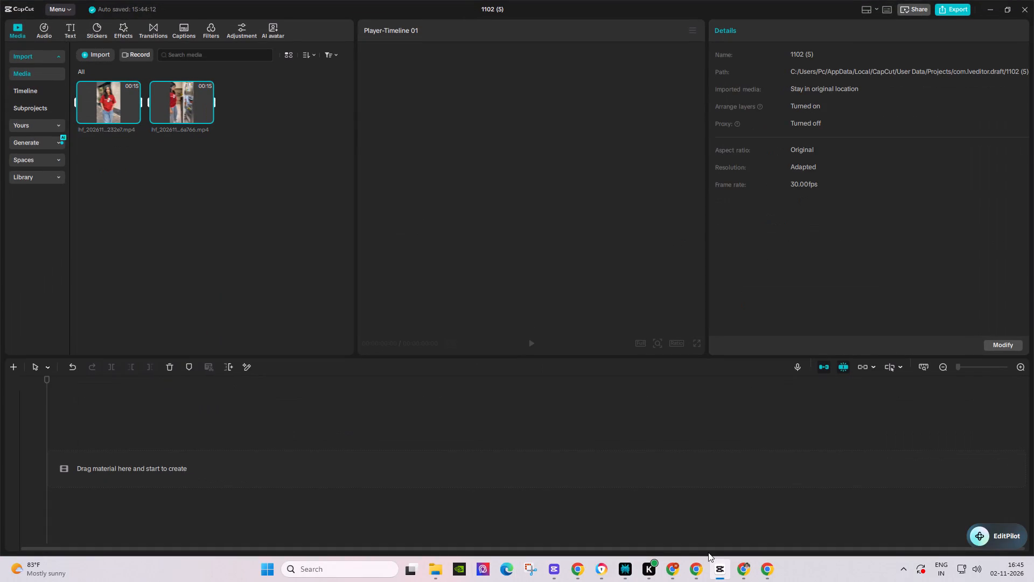
click(123, 93)
click(180, 220)
drag(182, 103, 108, 431)
Preview the opening seconds of the placed clip and return the playhead to the start of the timeline.
key(space)
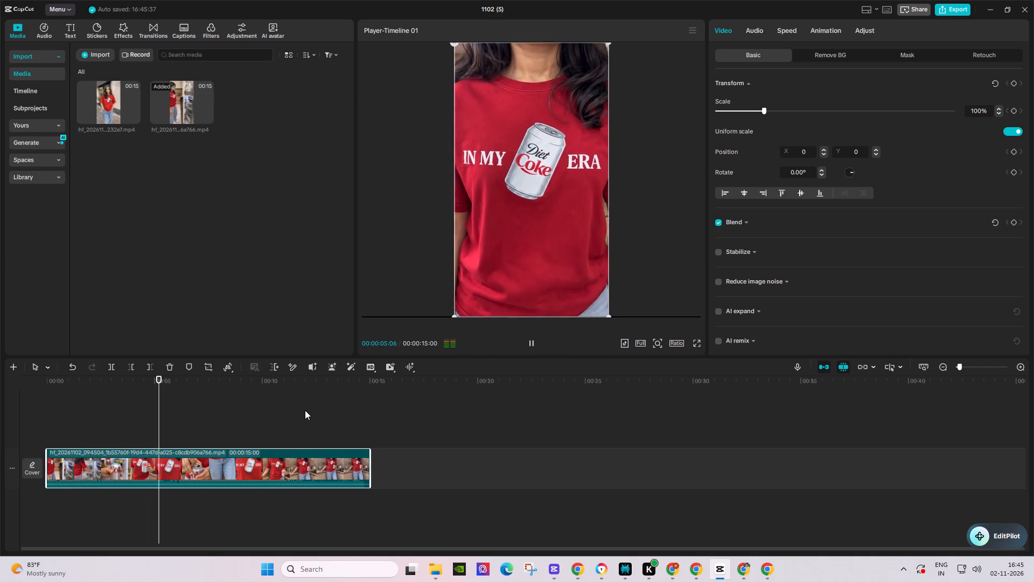
click(89, 398)
drag(76, 386, 0, 370)
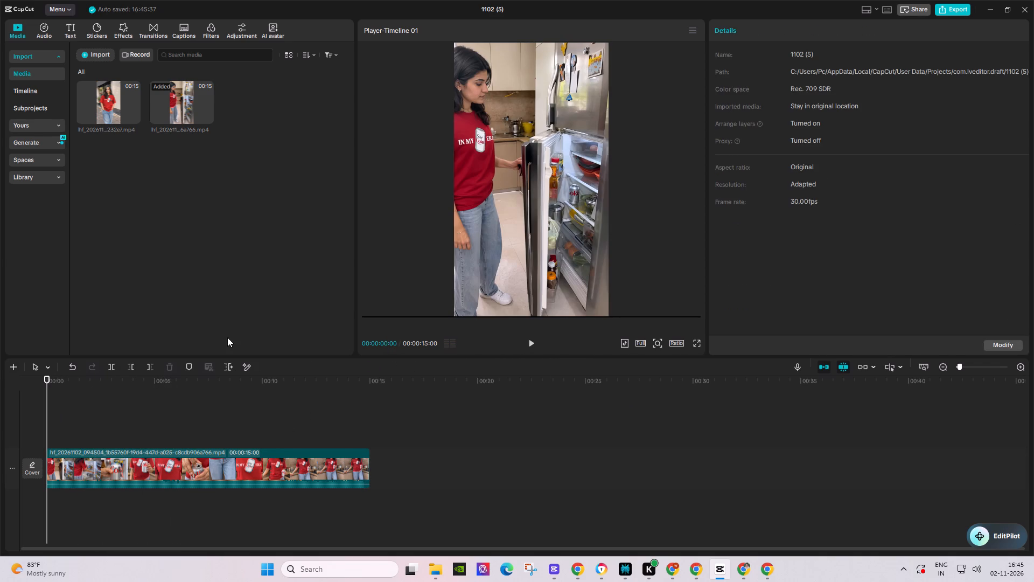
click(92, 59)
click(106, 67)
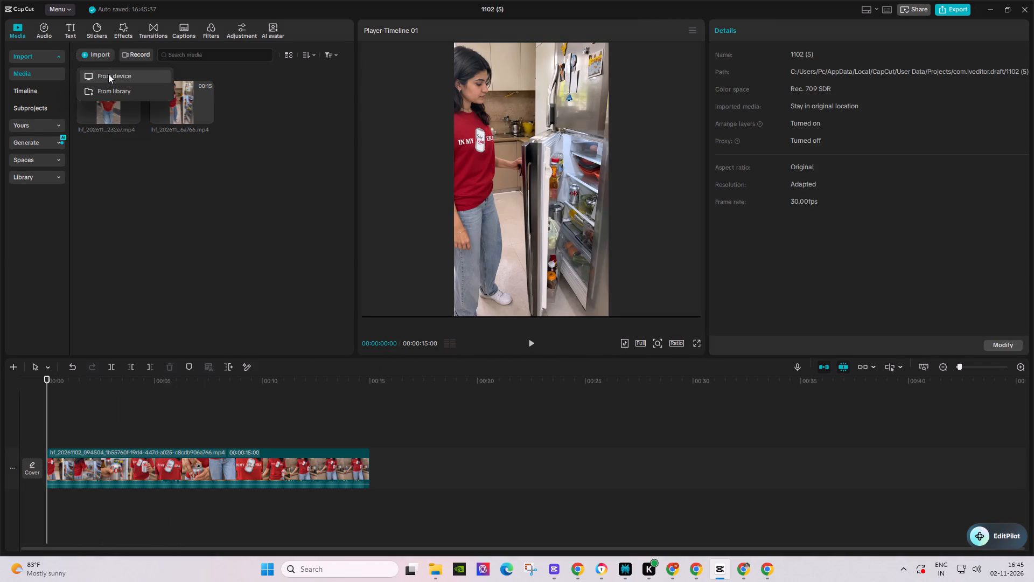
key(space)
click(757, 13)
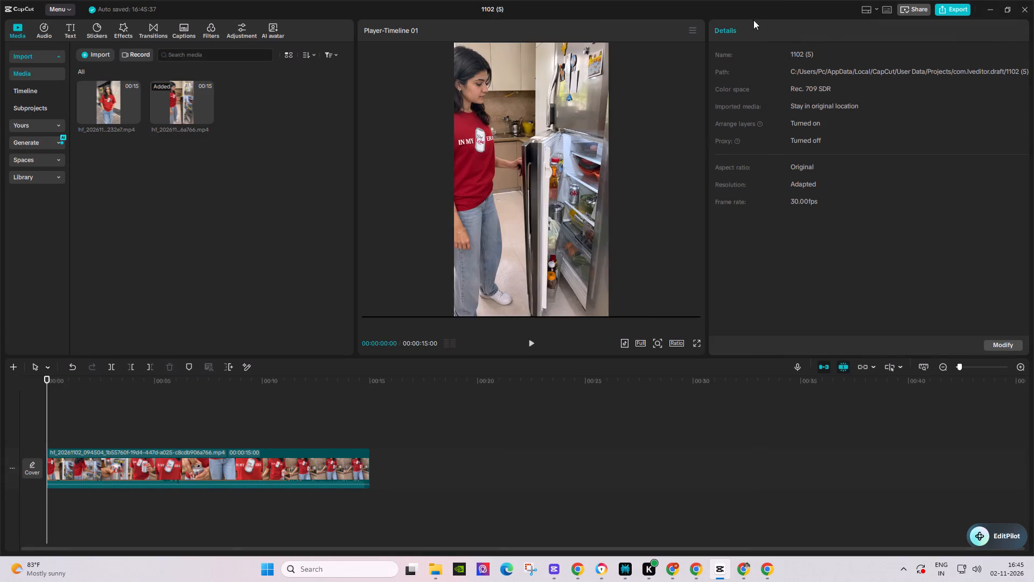
Play the clip from the start with the timeline enlarged, and pause at about 00:00:03:23.
key(space)
click(1022, 369)
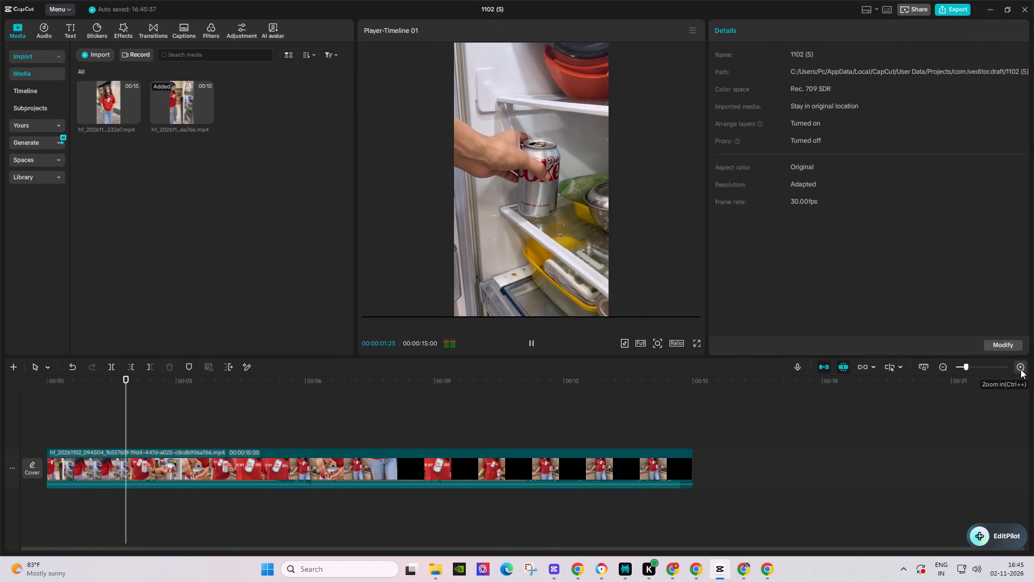
key(space)
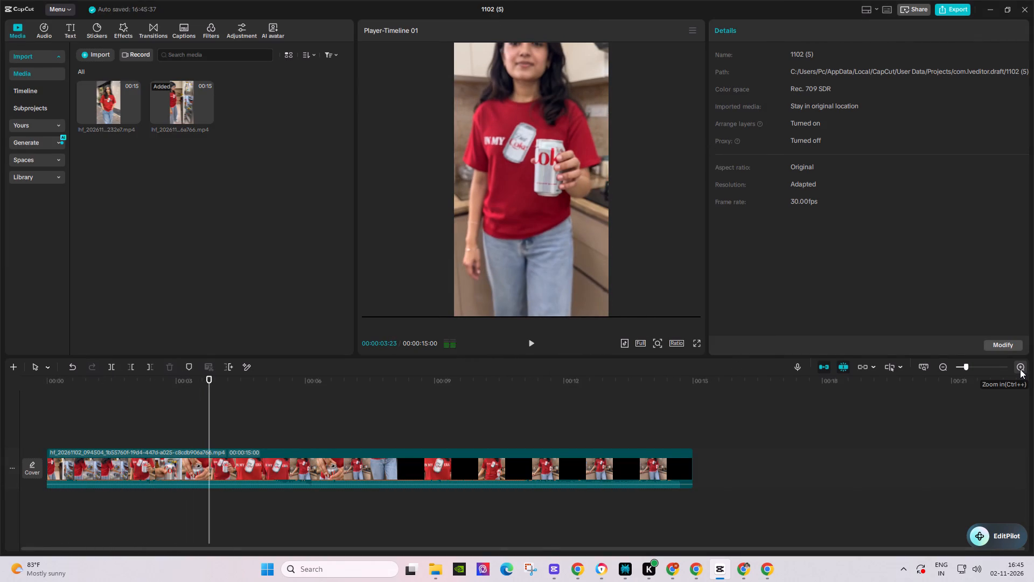
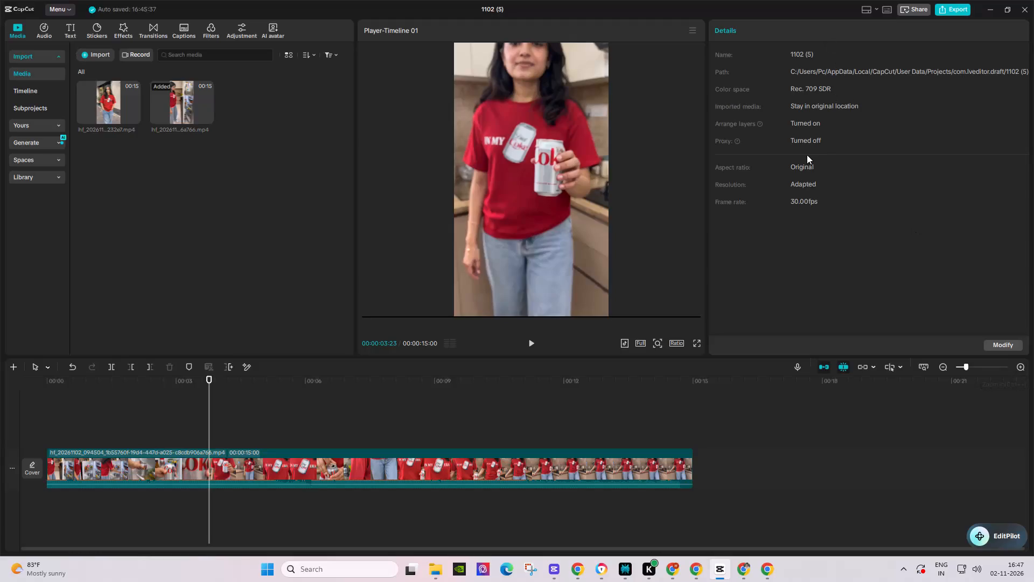
Play the rest of the fridge clip and replay it from the start several times, examining the fridge, can-opening and kitchen shots.
key(space)
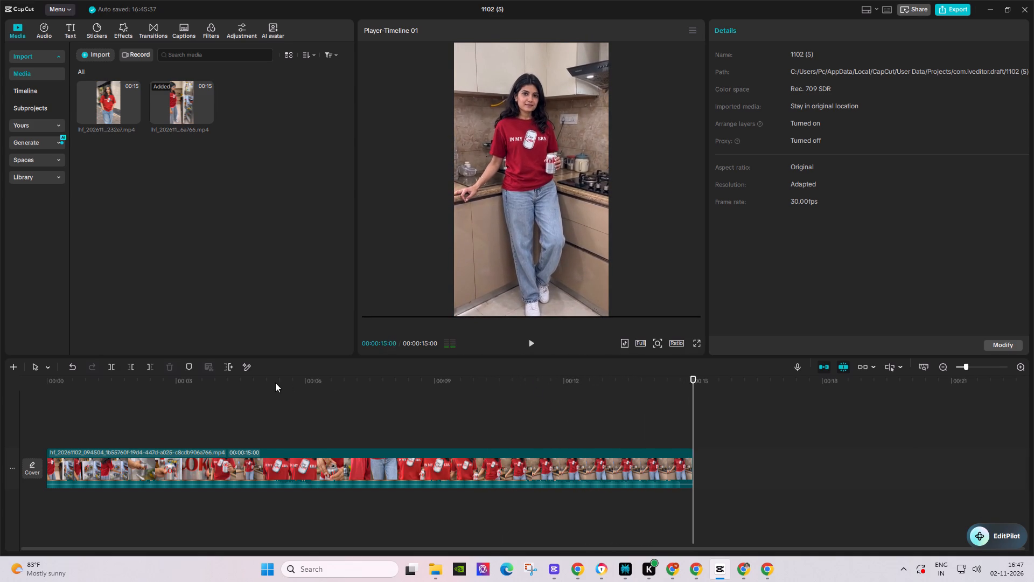
drag(220, 389, 0, 399)
click(533, 344)
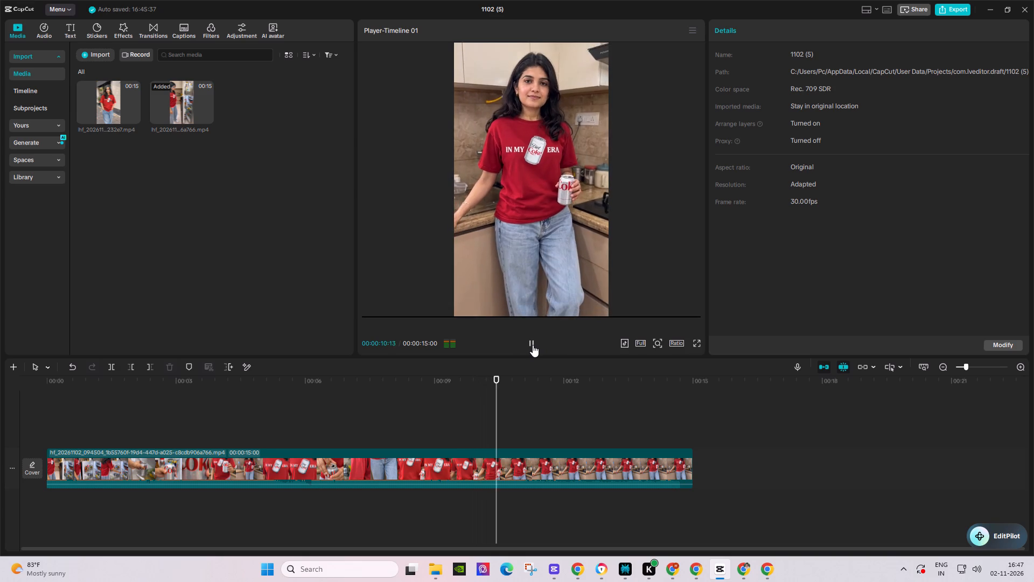
click(75, 392)
drag(73, 384, 23, 375)
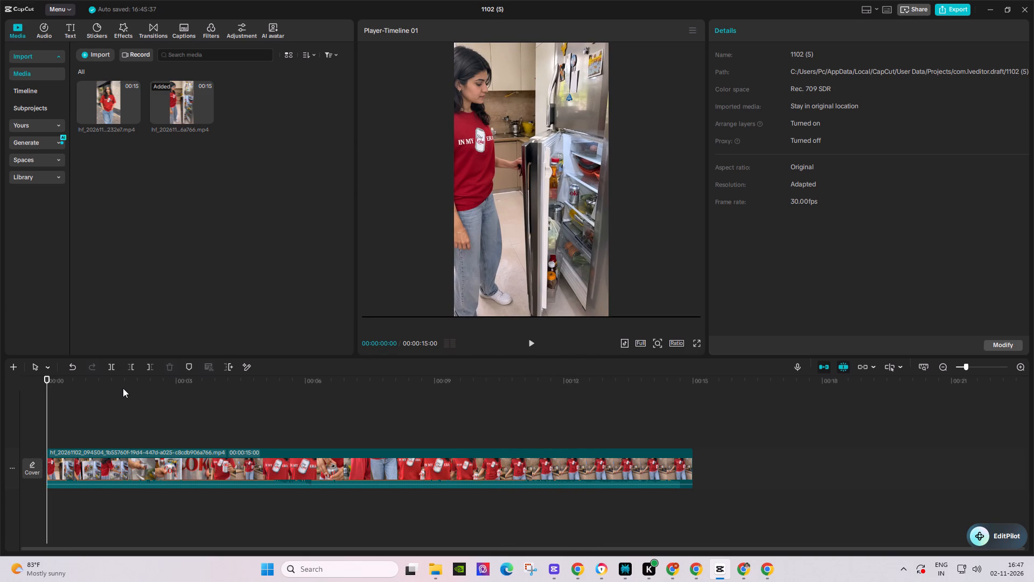
drag(96, 384, 0, 379)
click(534, 342)
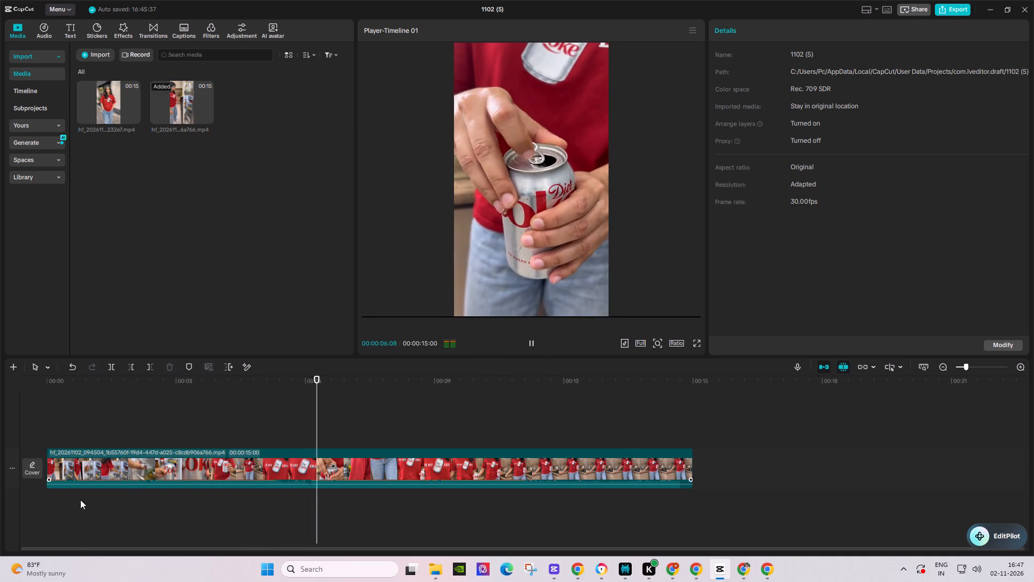
click(69, 395)
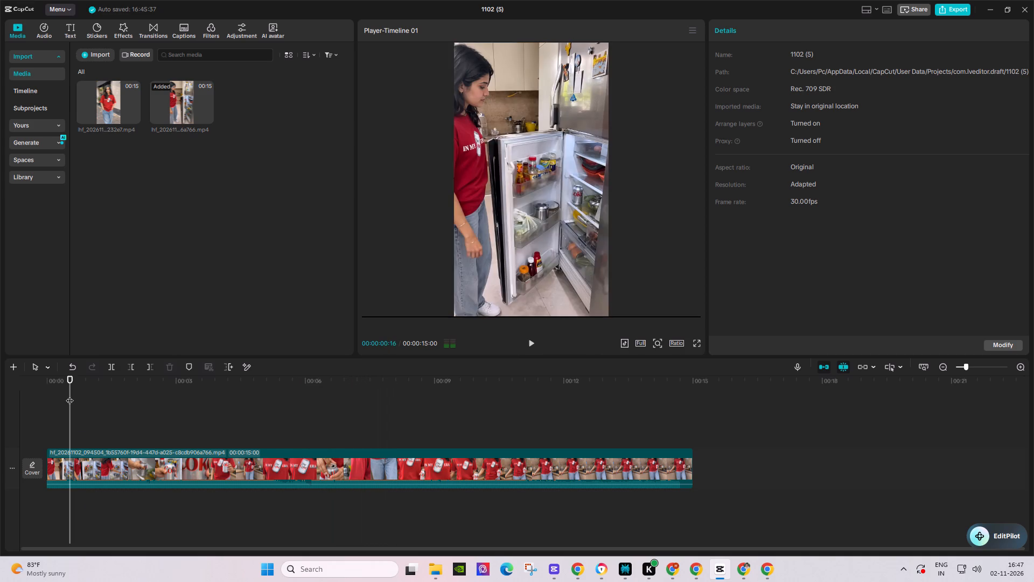
drag(70, 387, 23, 383)
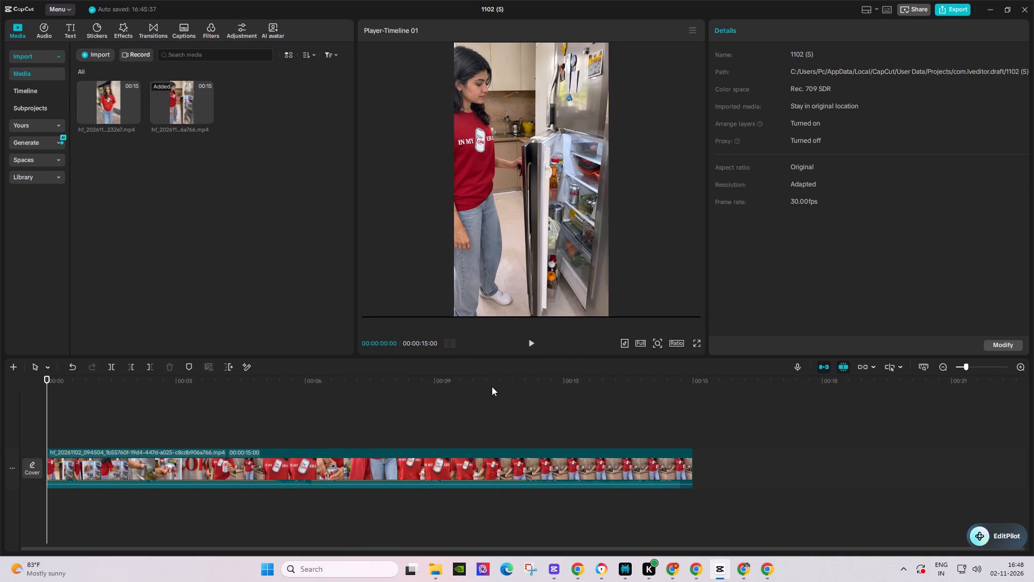
click(531, 342)
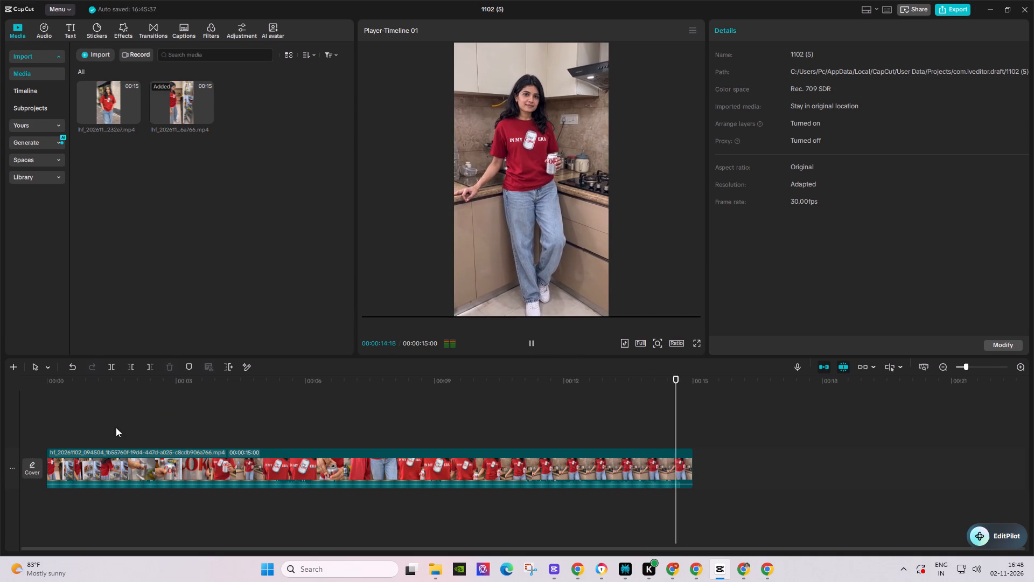
Replay the clip from the start of the timeline and pause at about 00:00:11:09.
click(64, 392)
drag(60, 390, 9, 384)
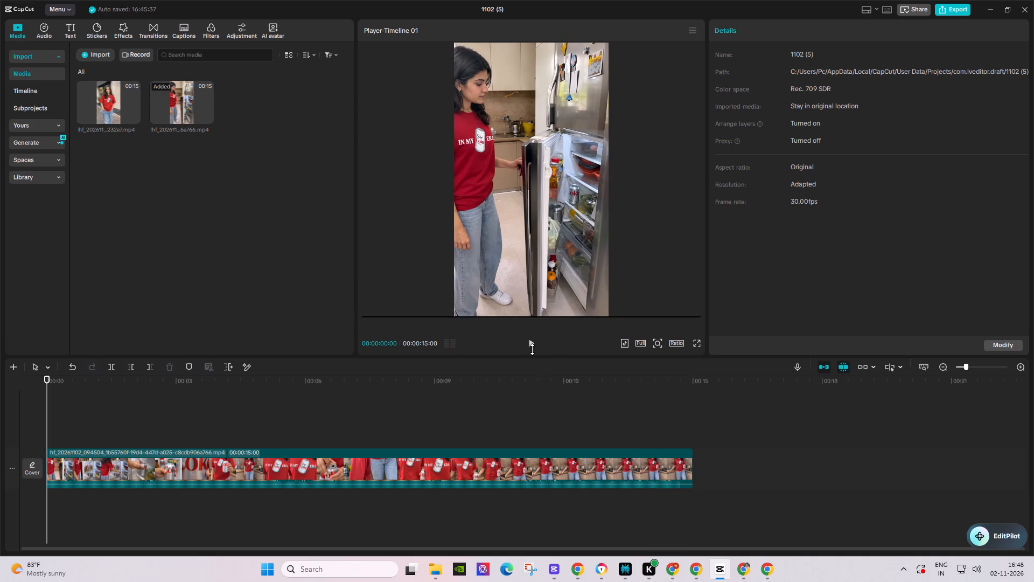
click(532, 343)
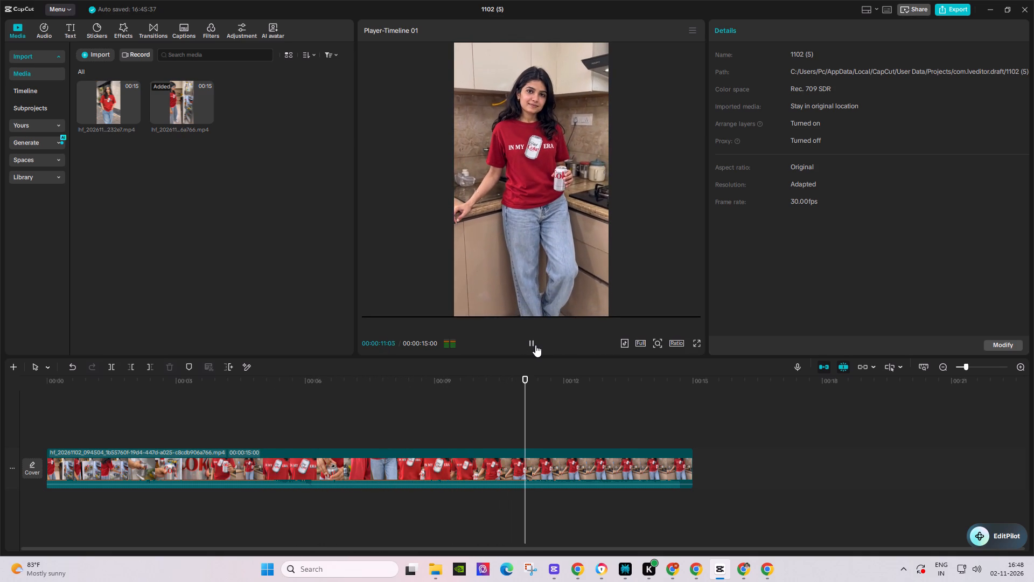
click(535, 345)
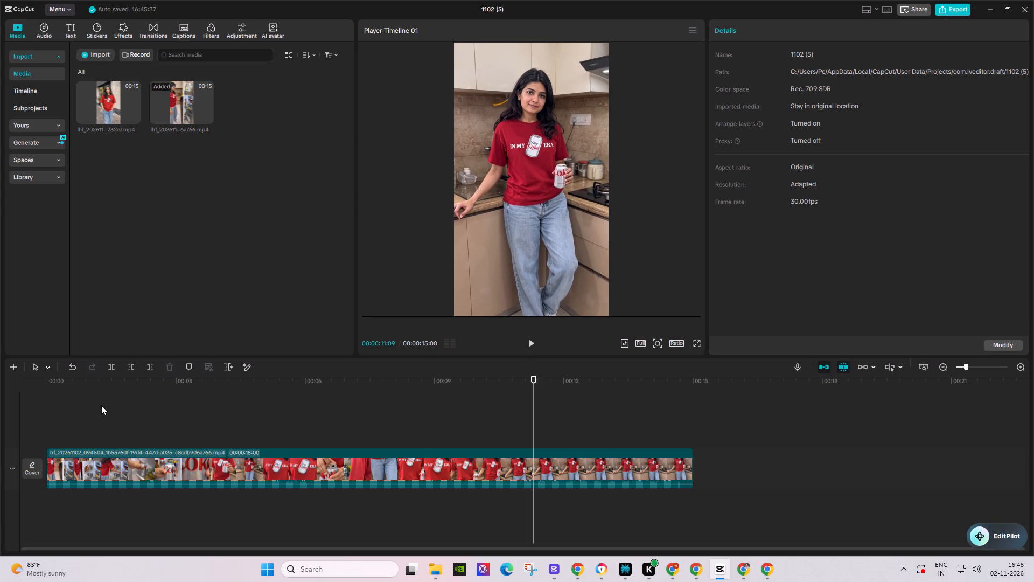
Return to the start of the timeline and play the whole clip through to its end at 00:00:15:00.
click(71, 387)
drag(69, 387, 0, 385)
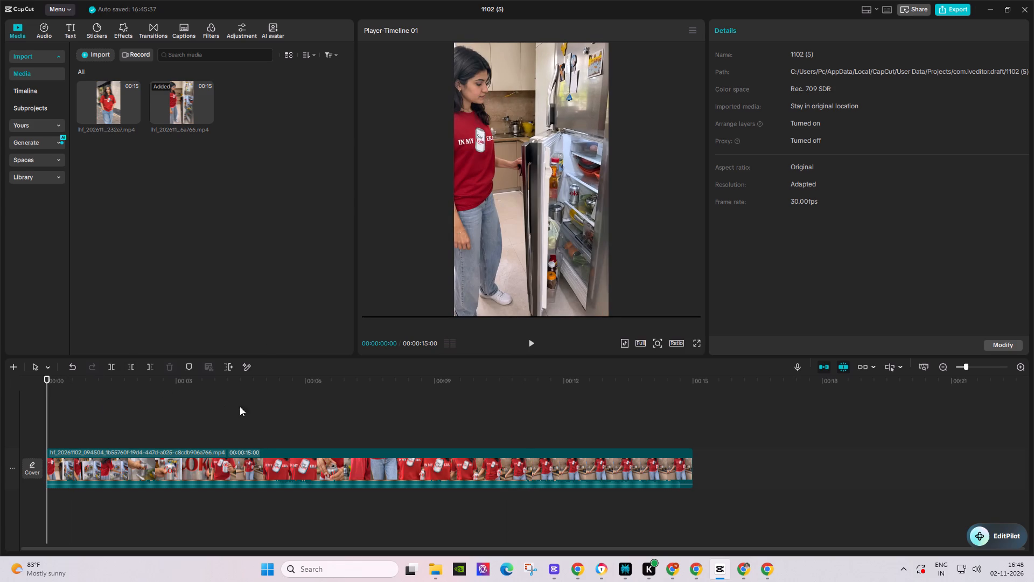
click(533, 343)
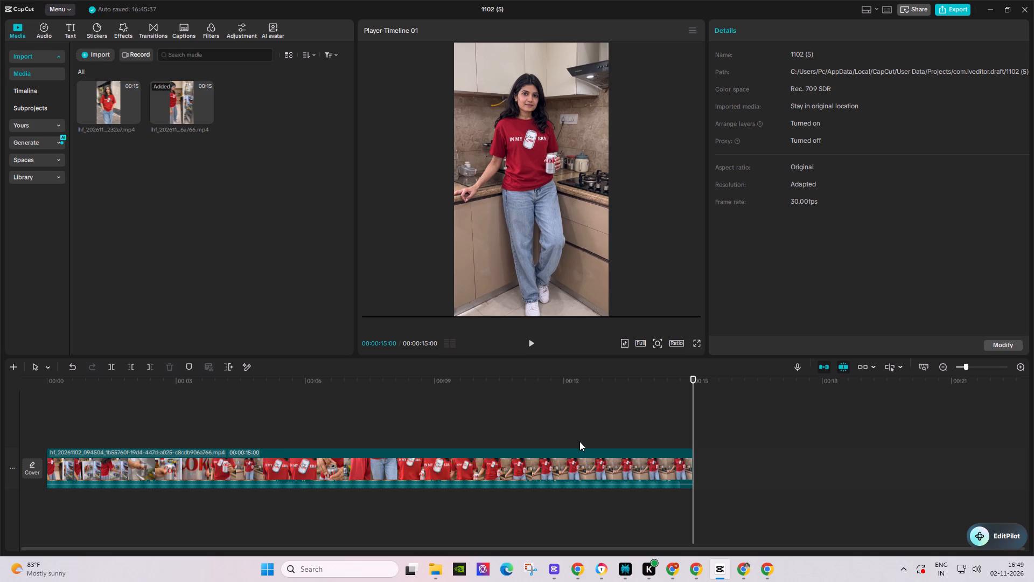
Switch to Chrome to check the assigned tasks on the Team Workload page, and return to CapCut.
click(578, 573)
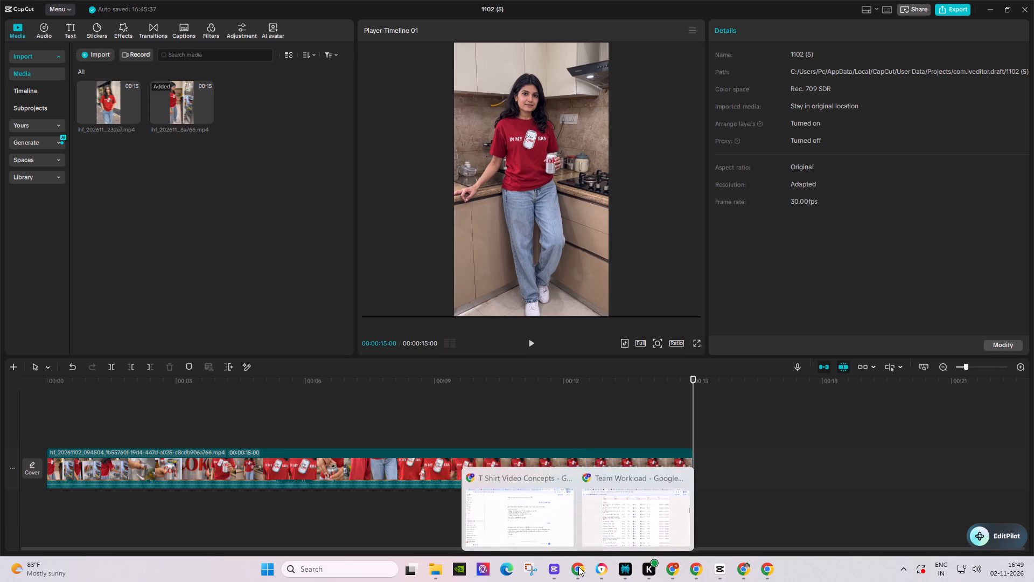
click(629, 518)
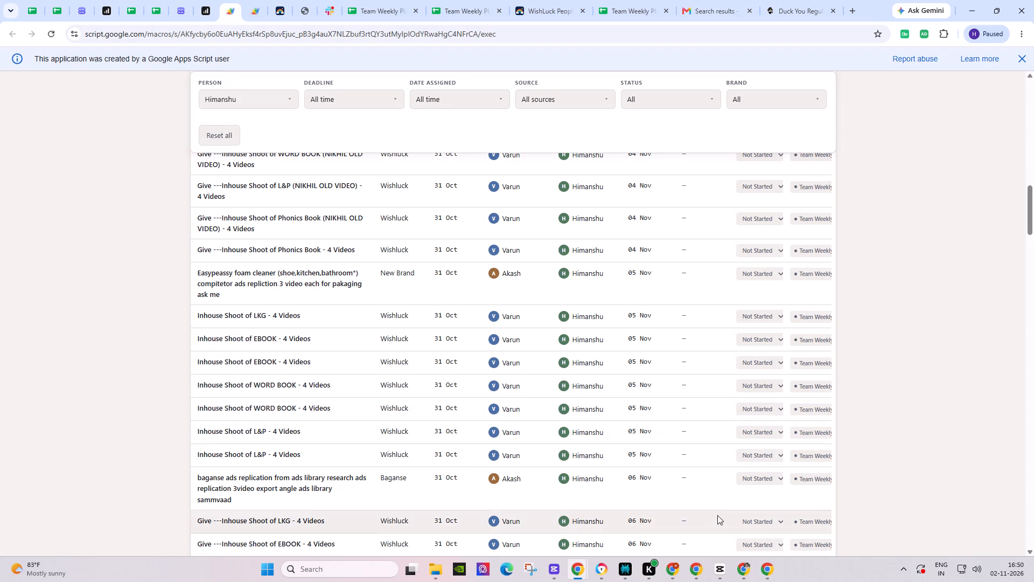
click(717, 537)
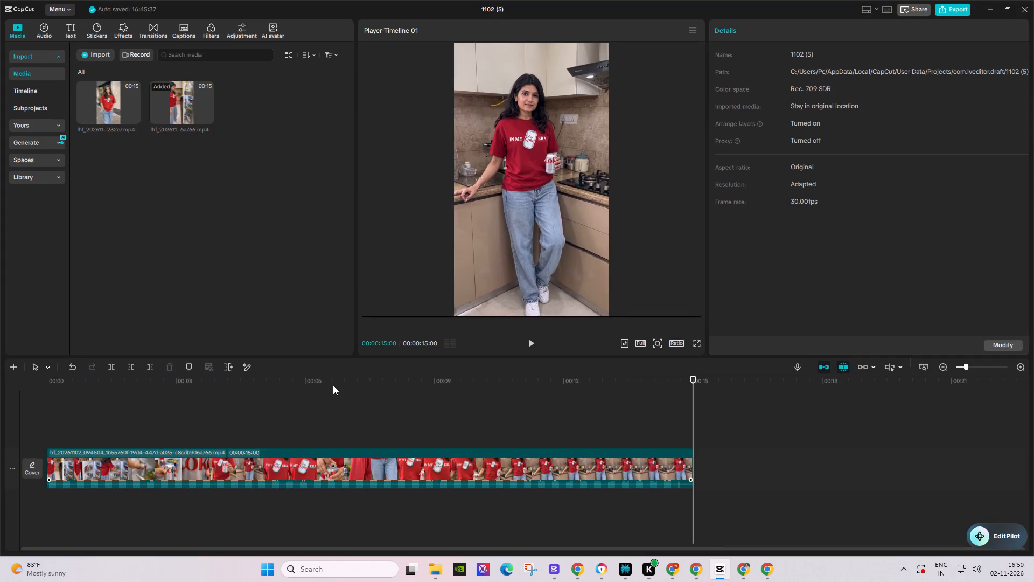
Return the playhead to 00:00:00:00 and examine the opening of the fridge clip more closely on the timeline.
drag(333, 385, 0, 386)
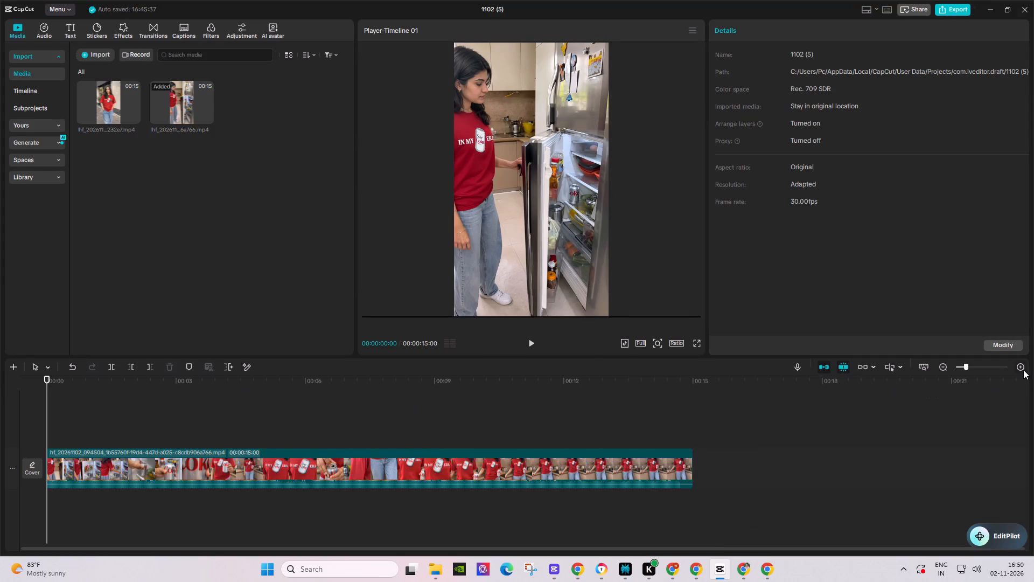
click(1022, 370)
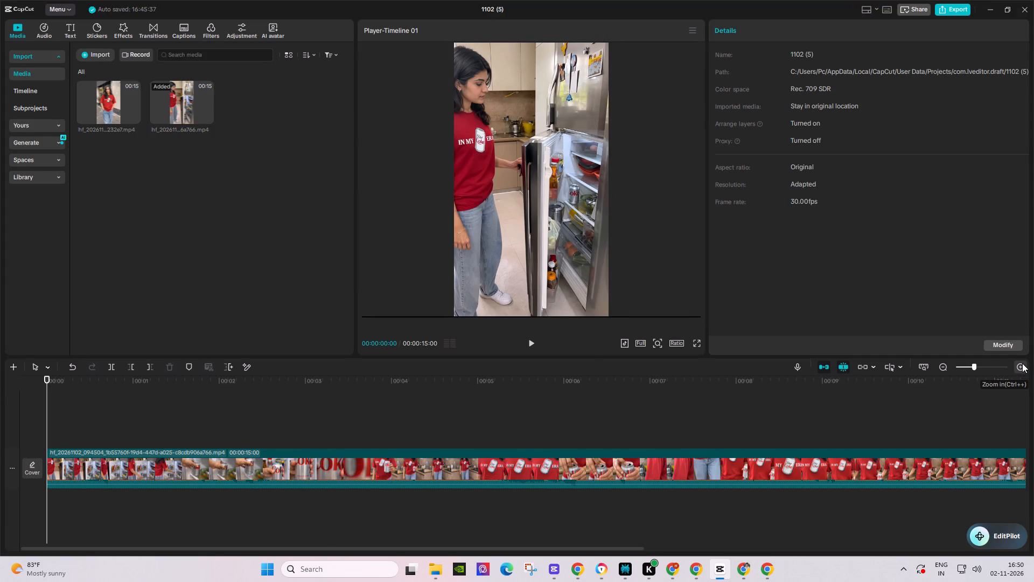
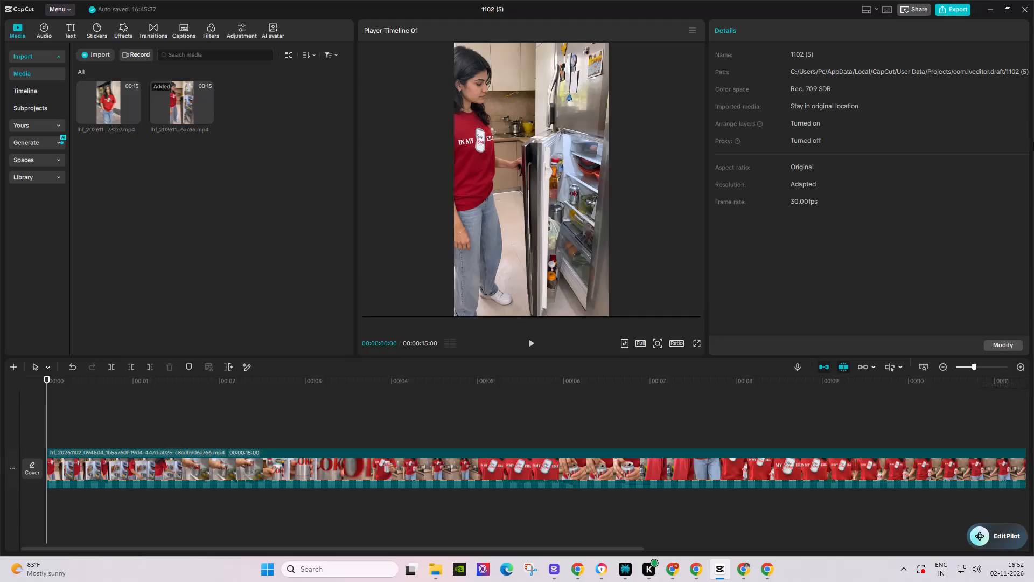
Switch to the Team Workload page in Chrome to view the assigned tasks.
click(572, 578)
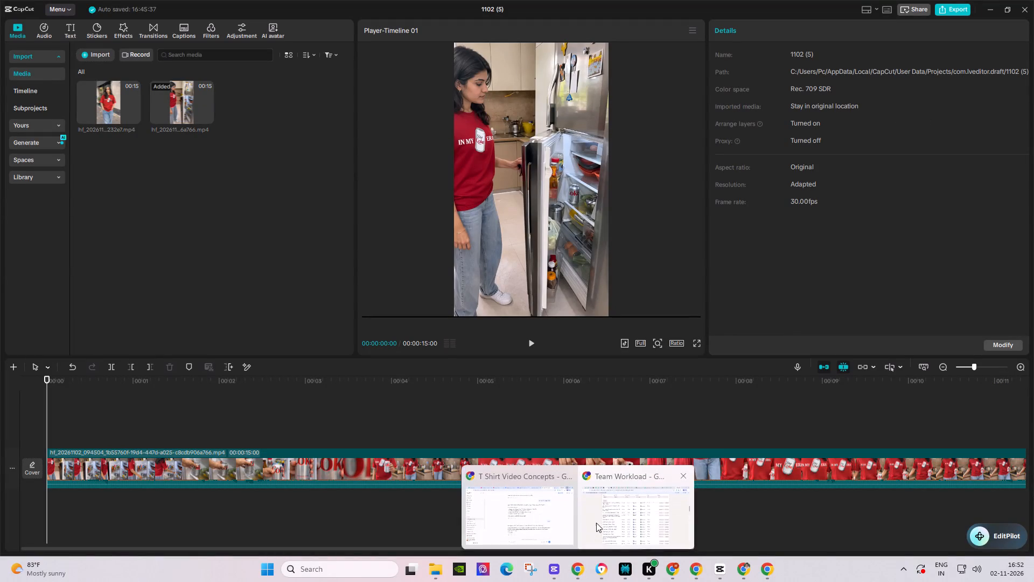
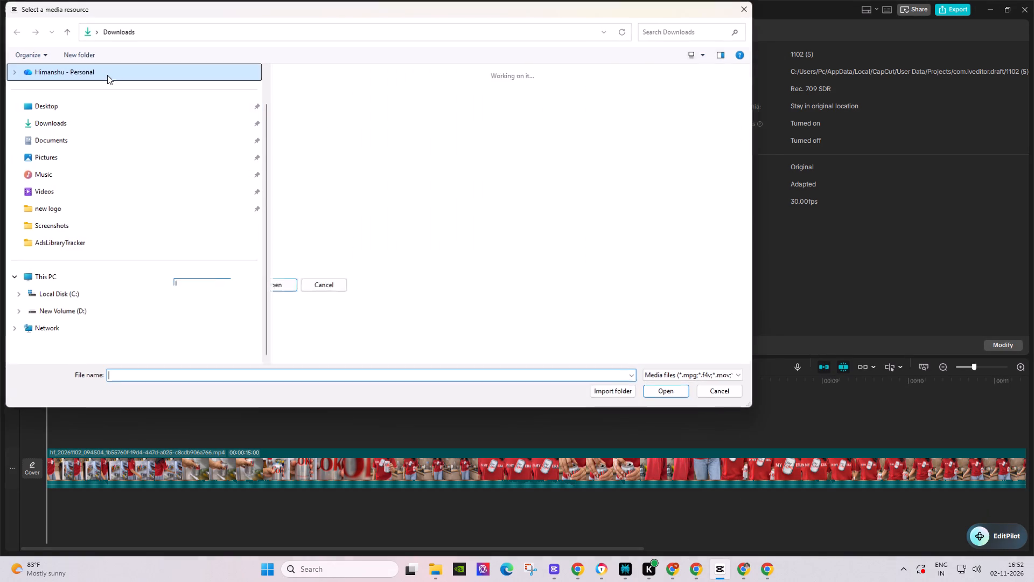
double_click(299, 98)
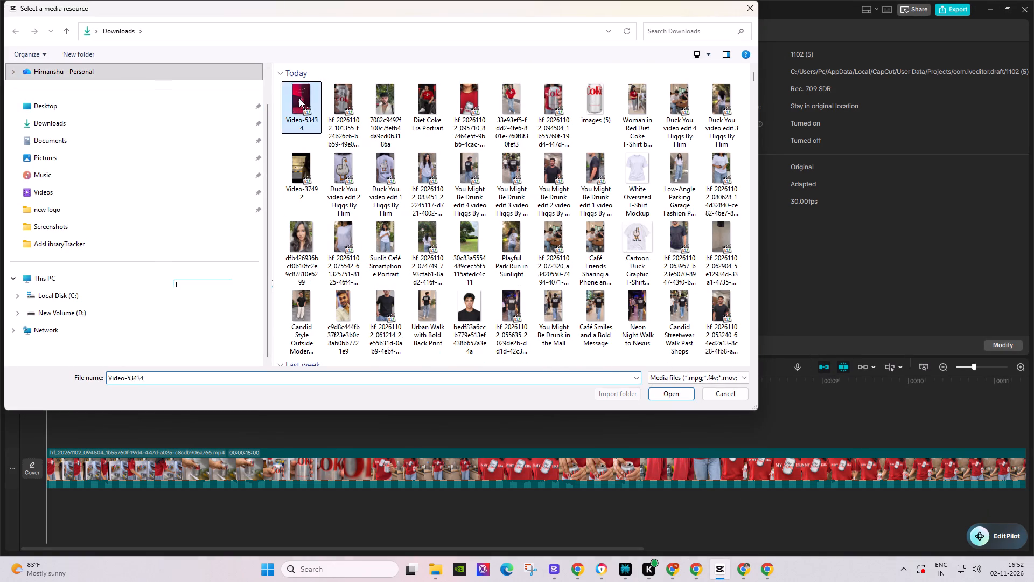
drag(266, 92, 29, 415)
Extract the audio of Video-53434 to its own track and delete its video clip.
right_click(96, 440)
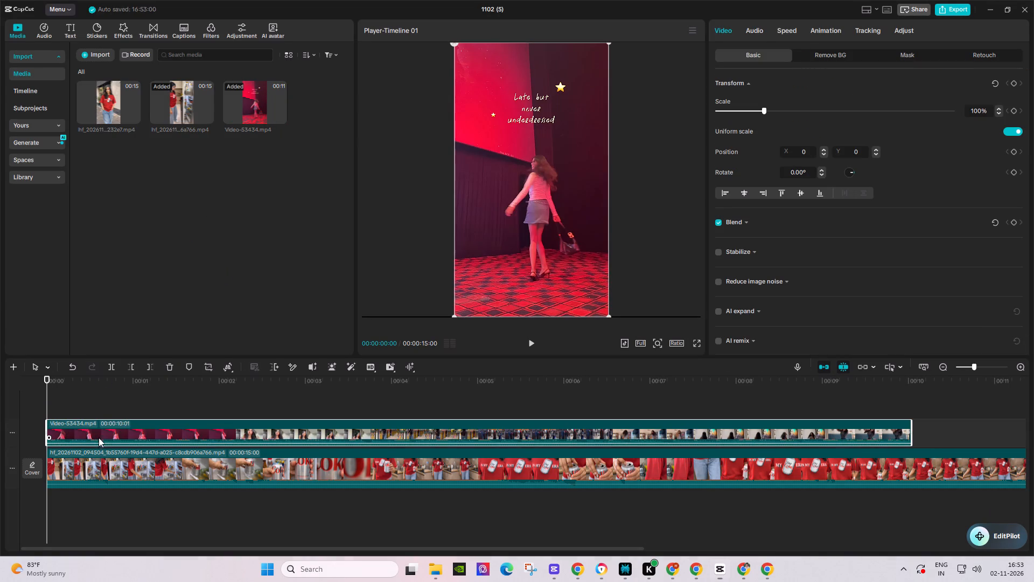
click(134, 298)
right_click(130, 427)
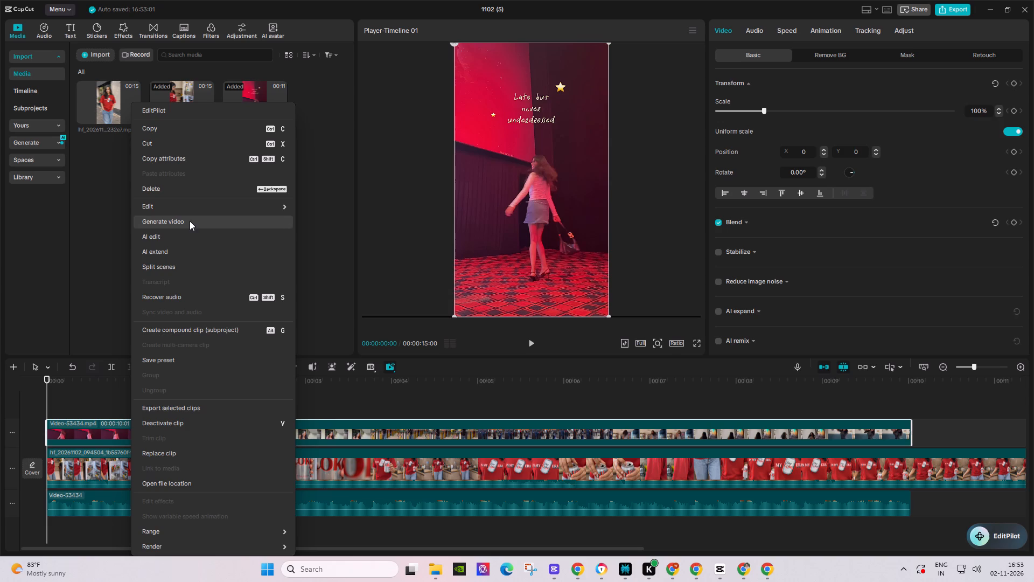
click(191, 188)
Set the main fridge clip's speed to 1.20x.
key(space)
click(499, 467)
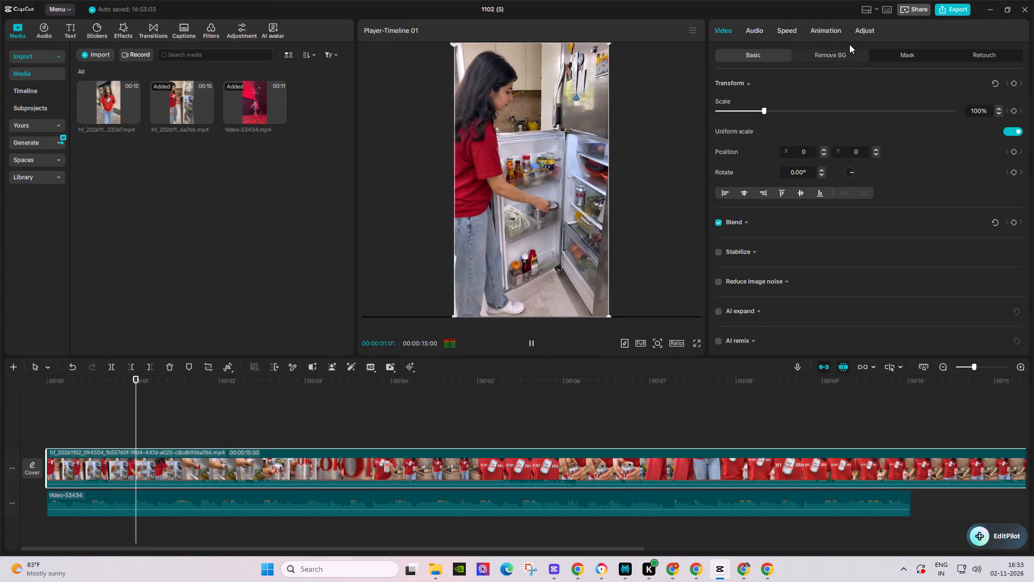
key(space)
click(788, 28)
double_click(1015, 95)
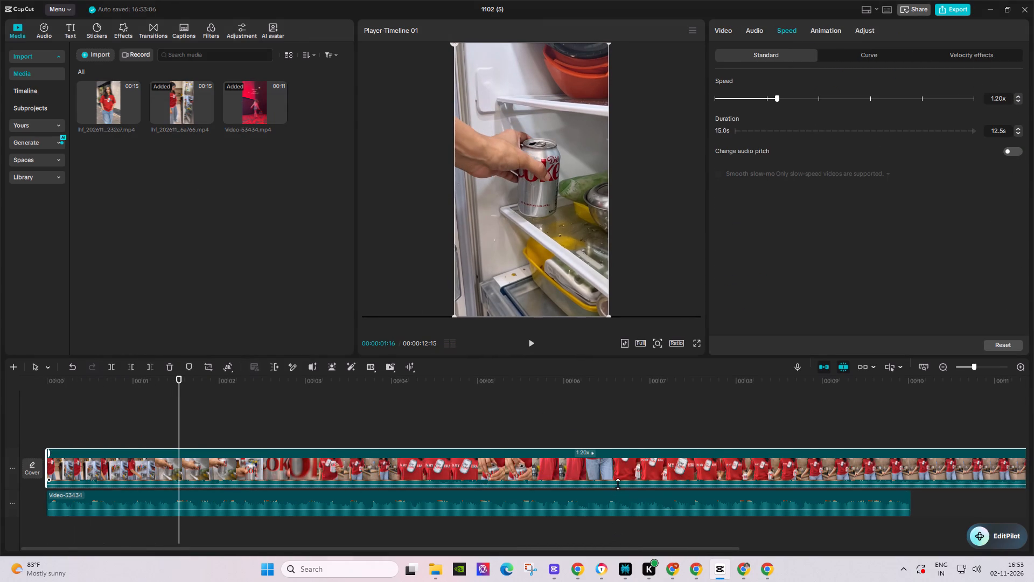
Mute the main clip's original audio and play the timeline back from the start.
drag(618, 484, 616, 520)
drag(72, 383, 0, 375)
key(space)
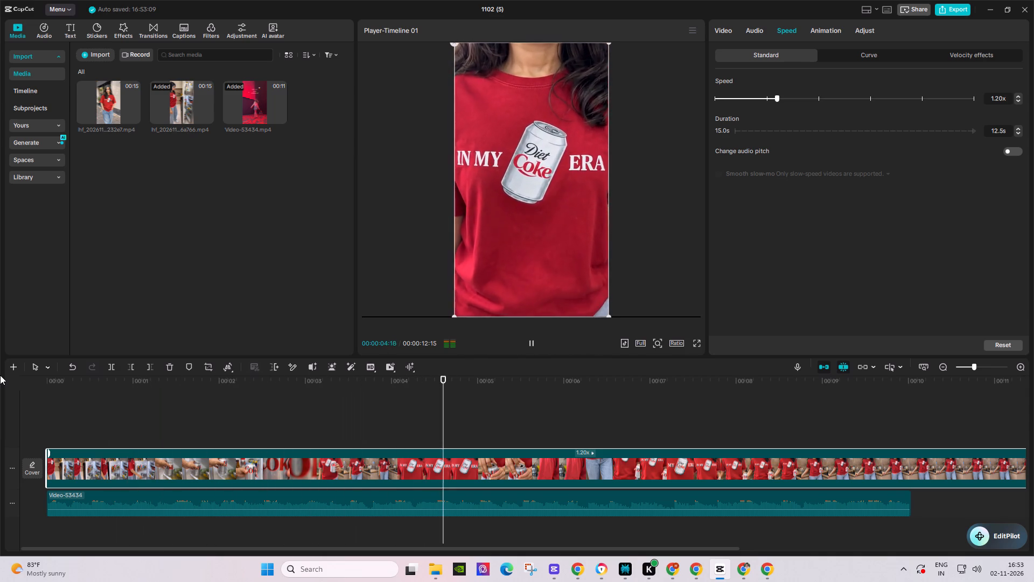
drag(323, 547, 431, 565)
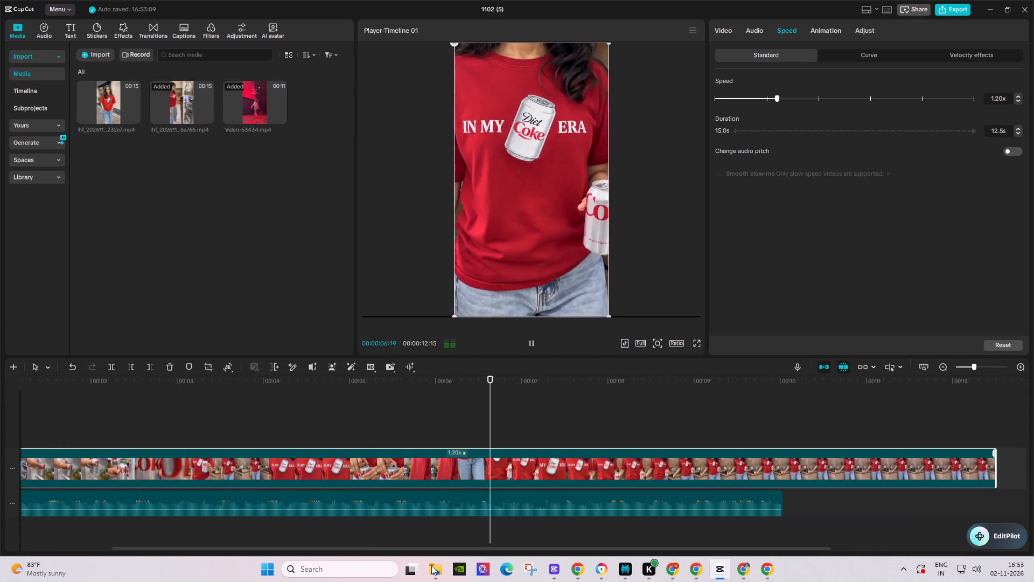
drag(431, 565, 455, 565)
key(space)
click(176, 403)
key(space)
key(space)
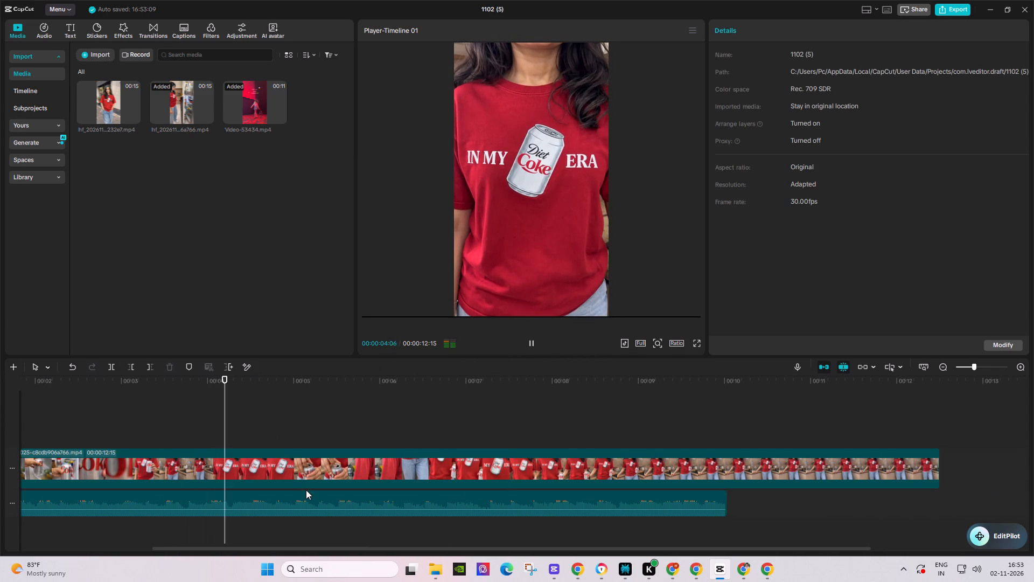
Raise the main clip's original audio volume again and listen to the can-opening part.
drag(308, 488, 312, 483)
key(space)
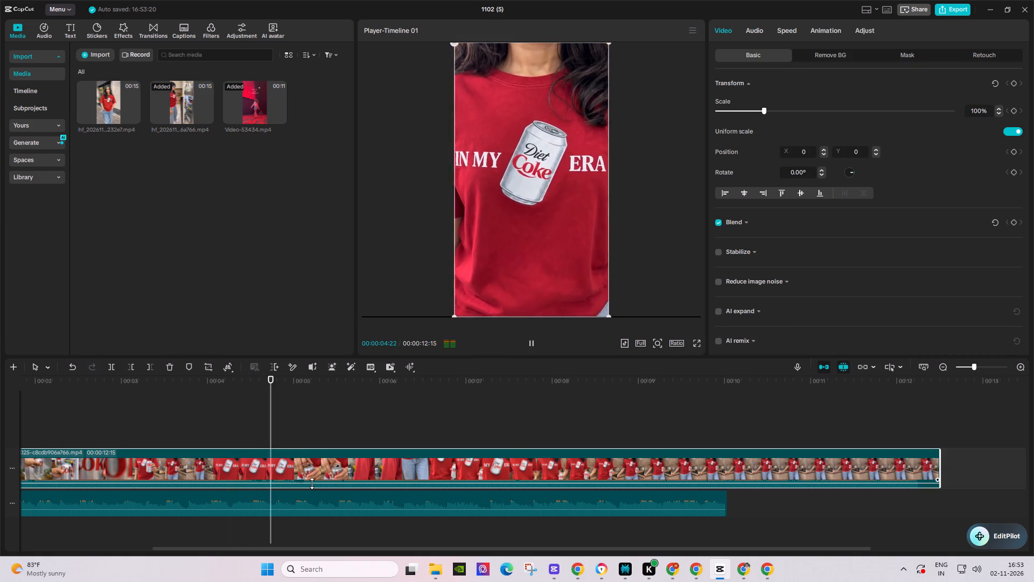
key(space)
Split the main clip at 00:00:05:03, after the can-opening sound, and mute the part following the cut.
click(287, 392)
key(space)
key(space)
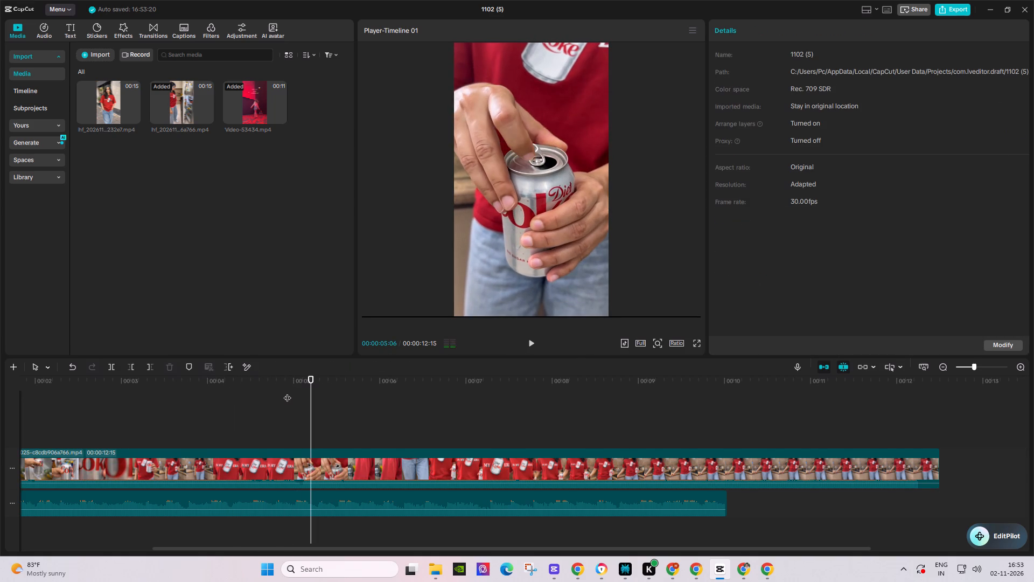
key(space)
key(space)
click(294, 392)
key(space)
key(space)
click(280, 389)
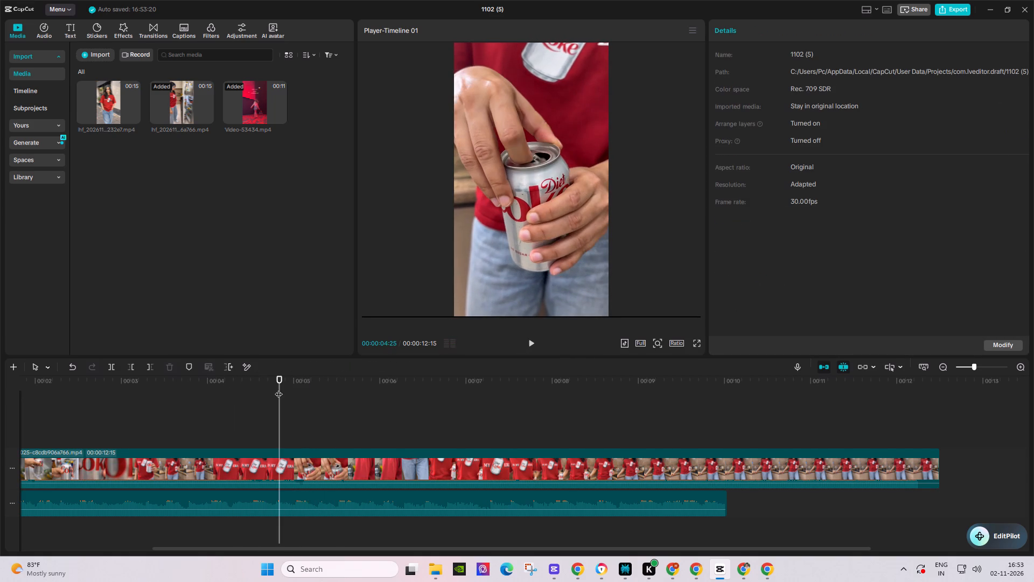
key(space)
click(247, 389)
key(space)
key(space)
key(space)
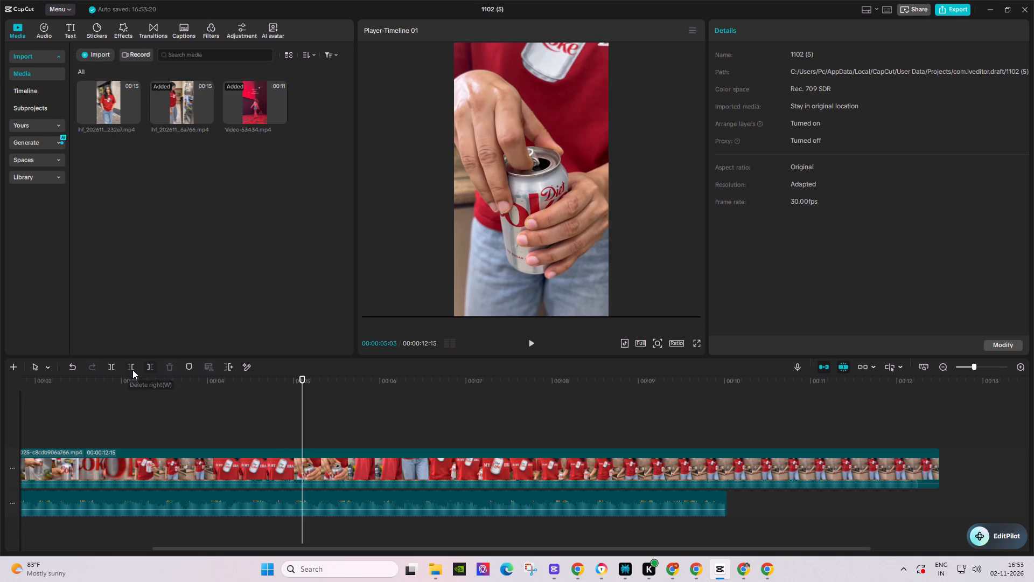
click(111, 363)
drag(343, 484, 343, 496)
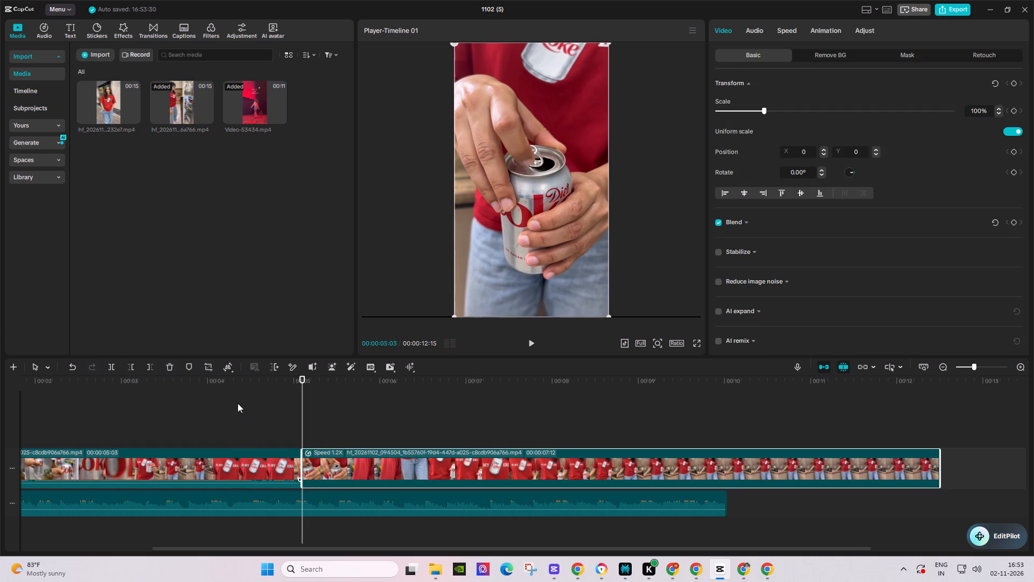
Split the main clip at 00:00:04:26, before the can-opening sound, and mute the part preceding the cut.
click(238, 392)
key(space)
key(space)
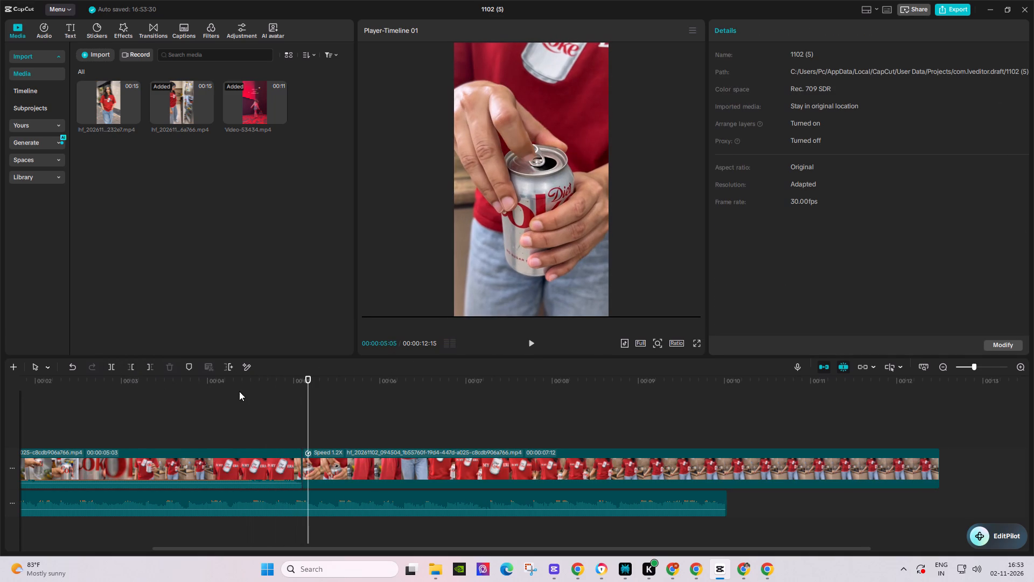
click(253, 391)
key(space)
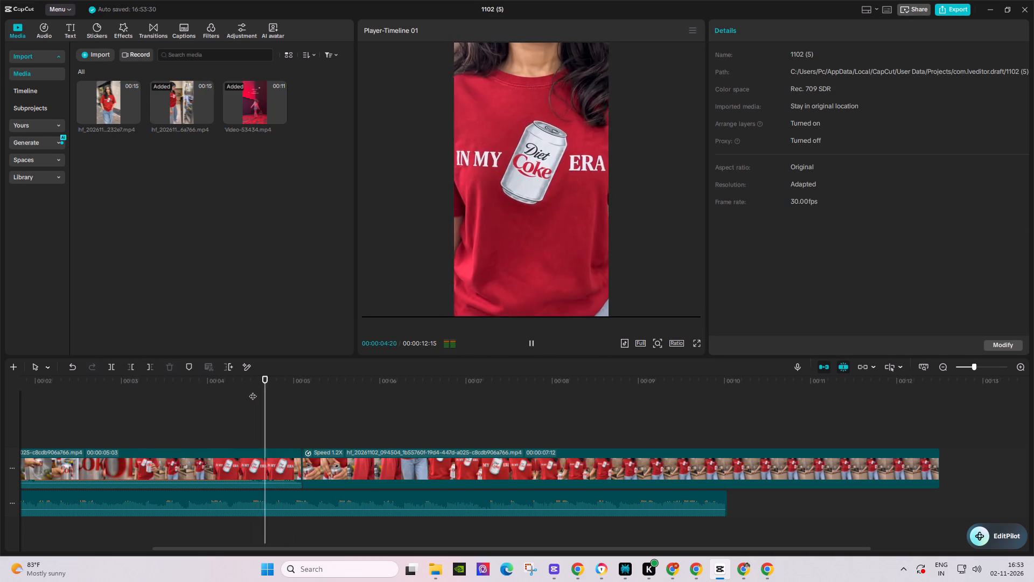
key(space)
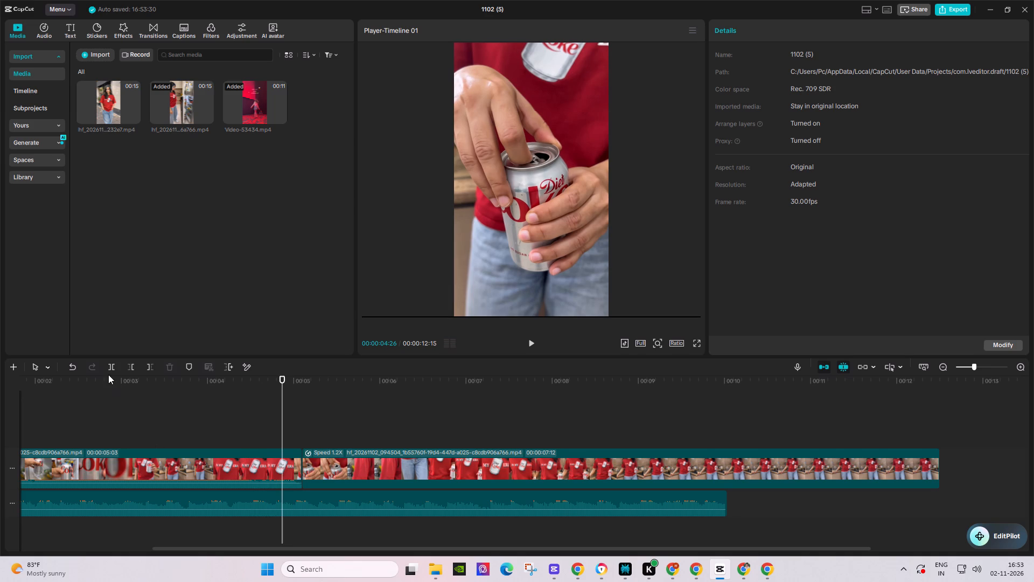
click(110, 368)
drag(236, 483, 236, 496)
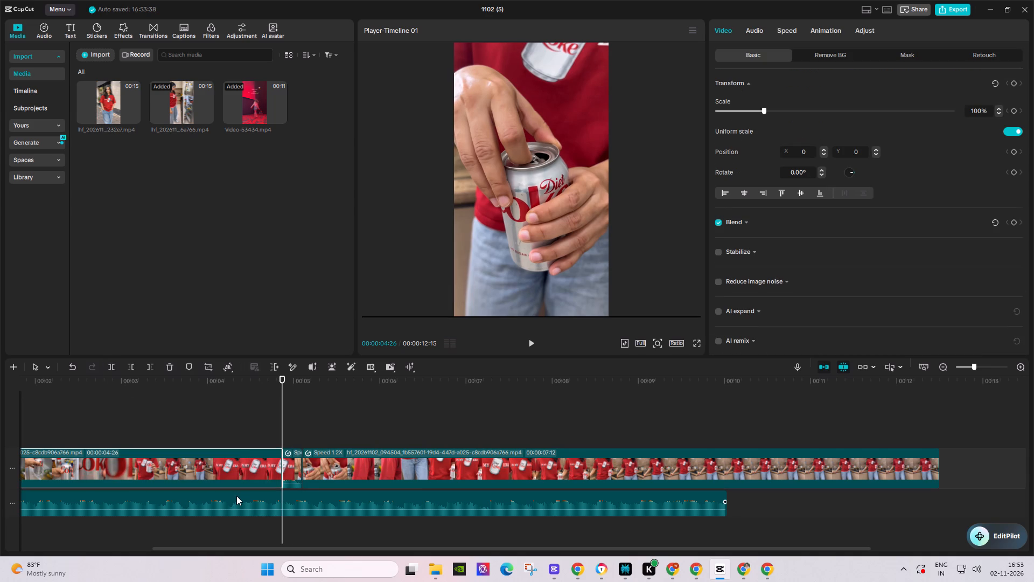
Play back the timeline around and after the can-opening cuts to check picture and sound.
key(space)
key(space)
click(221, 391)
key(space)
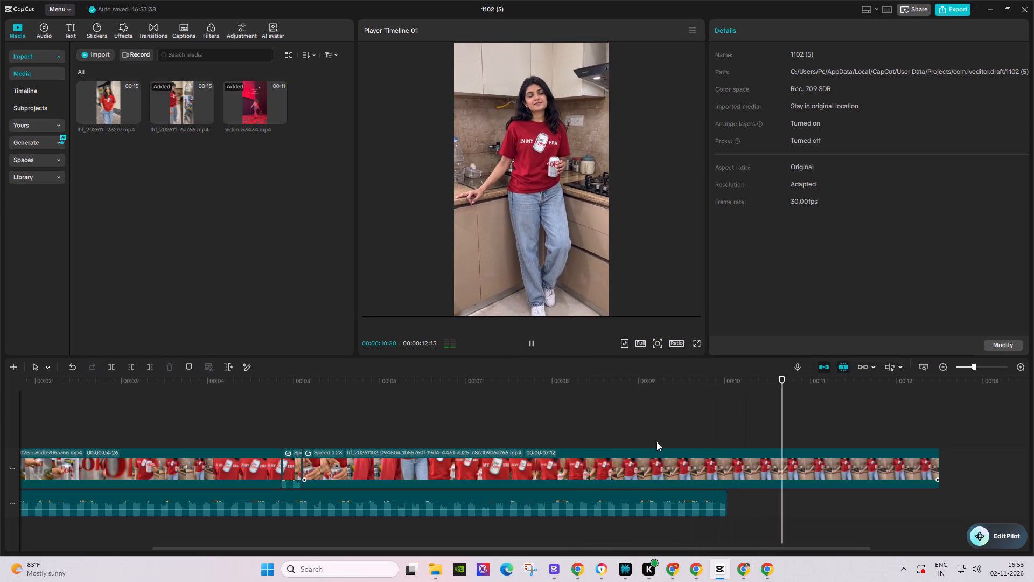
click(384, 386)
key(space)
key(space)
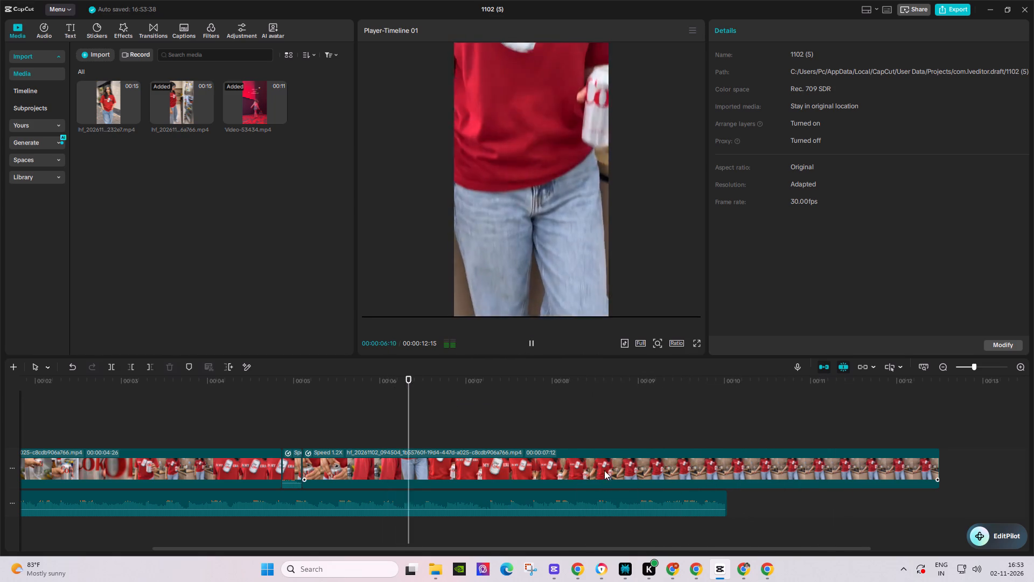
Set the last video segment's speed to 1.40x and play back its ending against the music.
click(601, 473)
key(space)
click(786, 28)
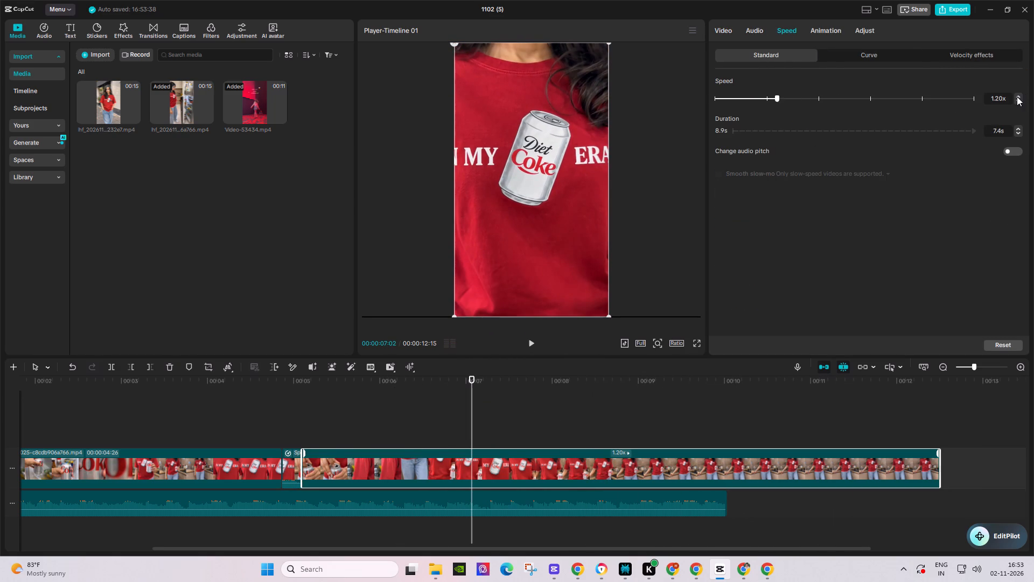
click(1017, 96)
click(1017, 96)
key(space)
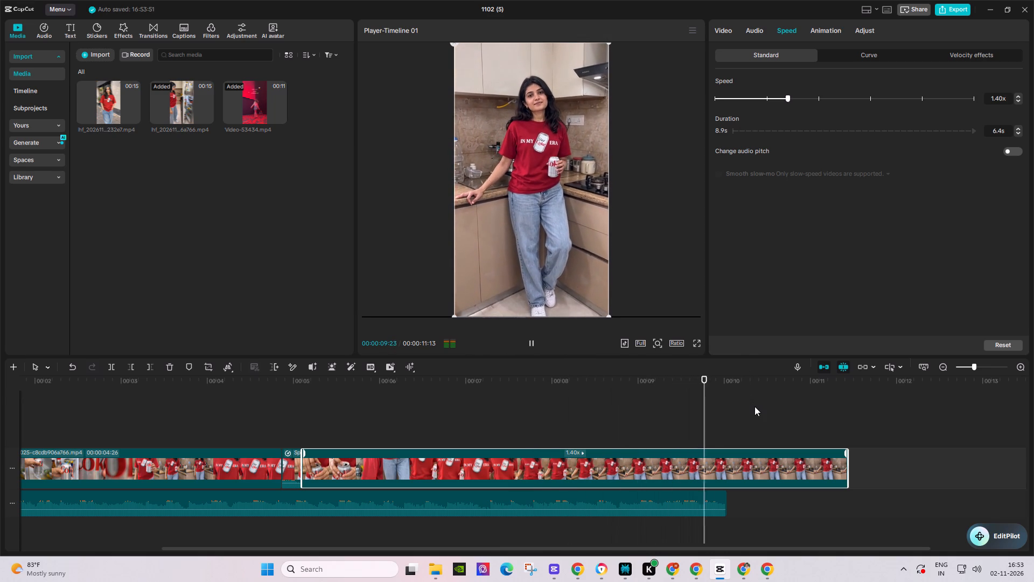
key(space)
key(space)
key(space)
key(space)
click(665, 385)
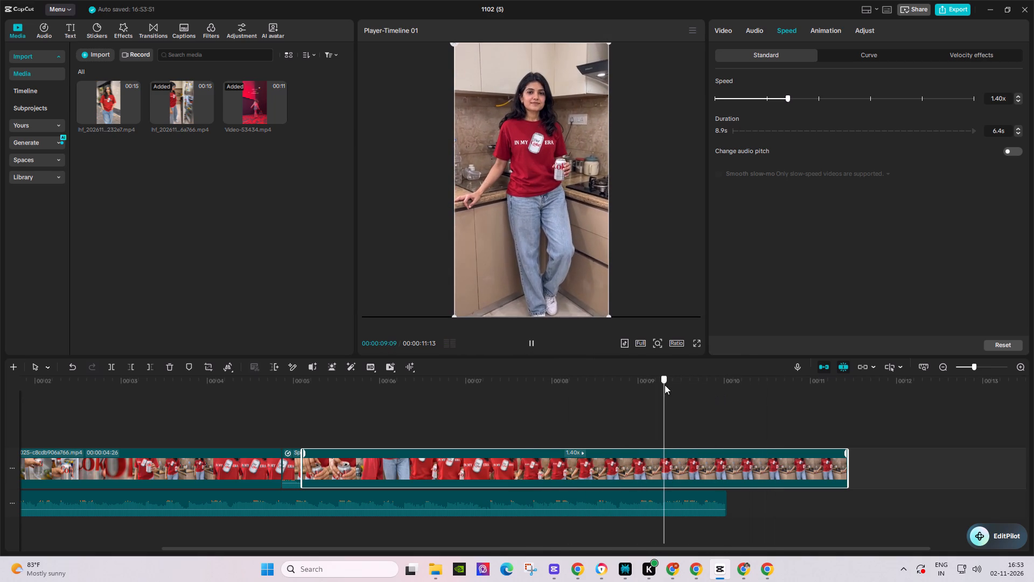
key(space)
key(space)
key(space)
Set the last video segment's speed to 1.30x.
click(1017, 99)
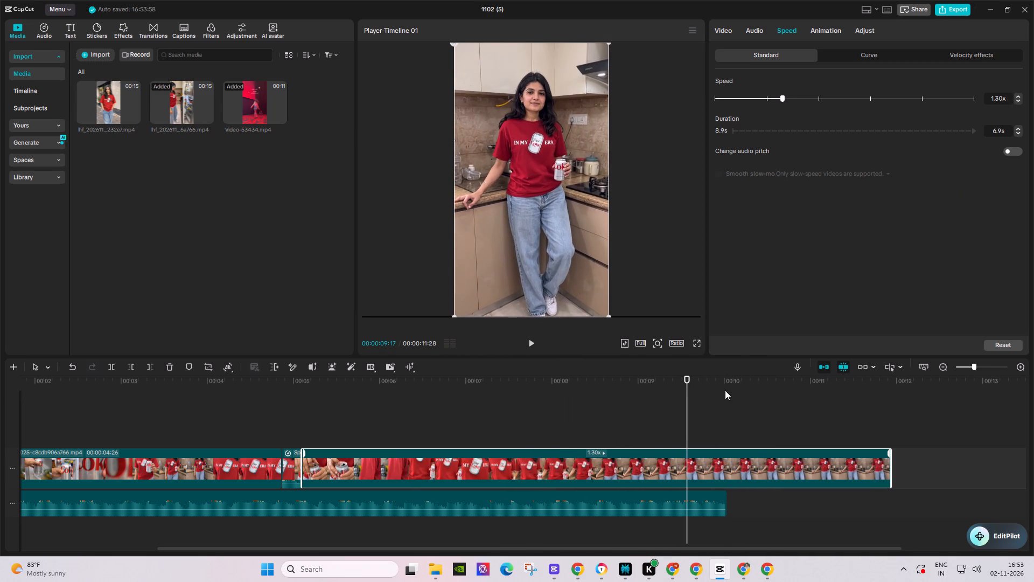
Trim the last video segment's end to 00:00:10:02, near the end of the music track.
click(629, 381)
key(space)
key(space)
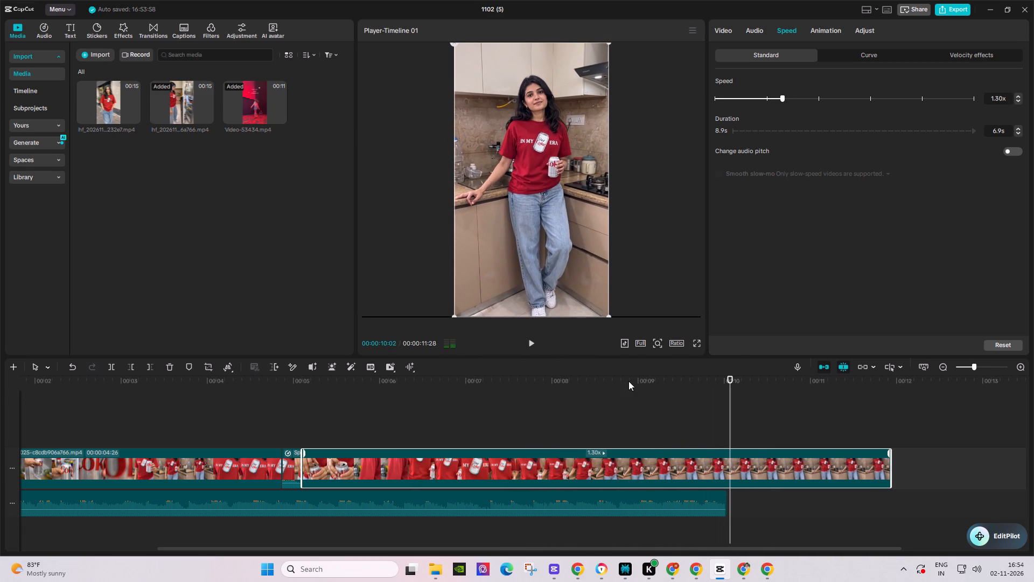
click(153, 368)
Review the edited video in full-screen playback from the beginning, replaying the opening, and return to the editor.
drag(155, 382, 0, 383)
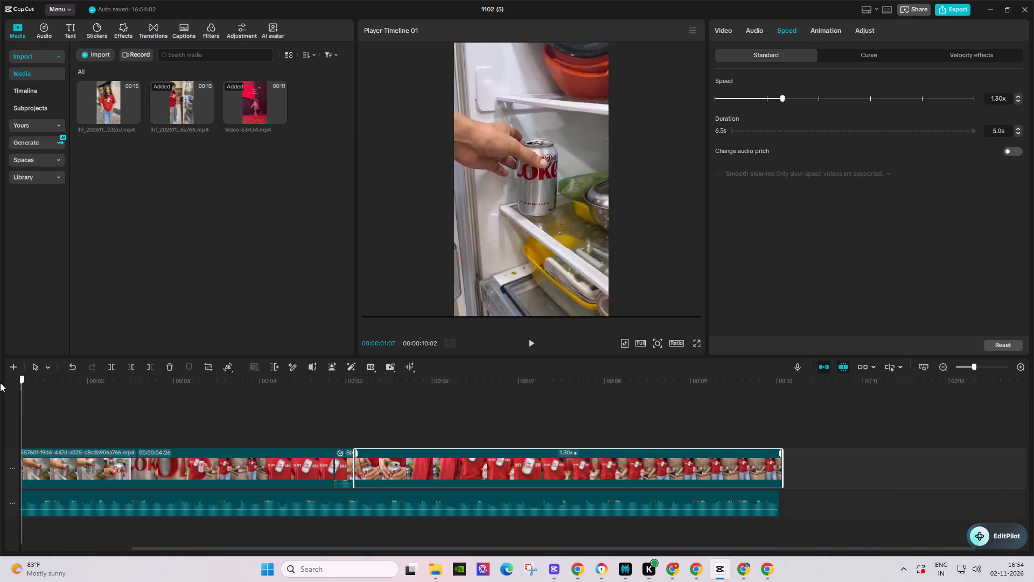
drag(0, 383, 0, 394)
click(697, 341)
key(space)
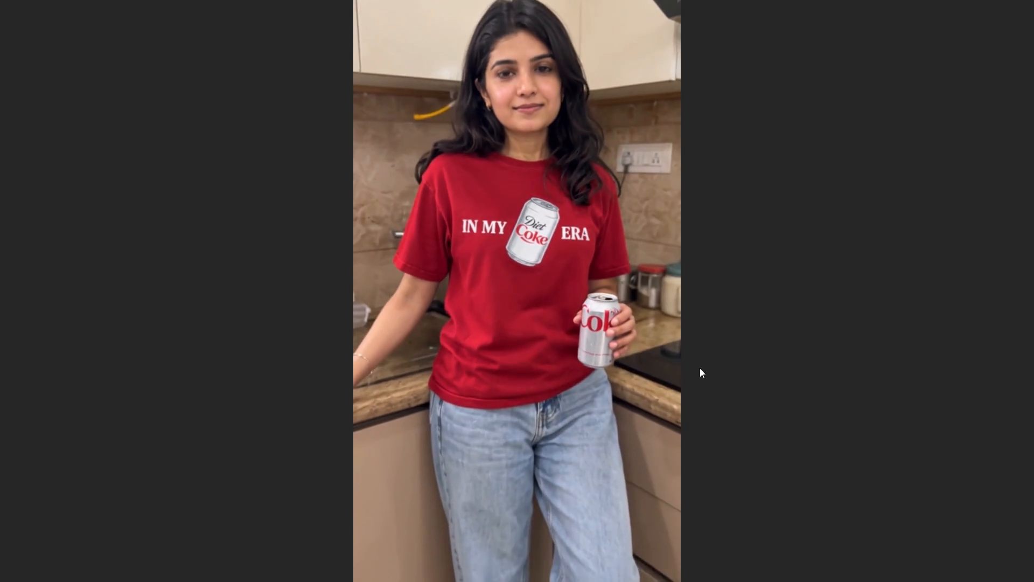
click(697, 375)
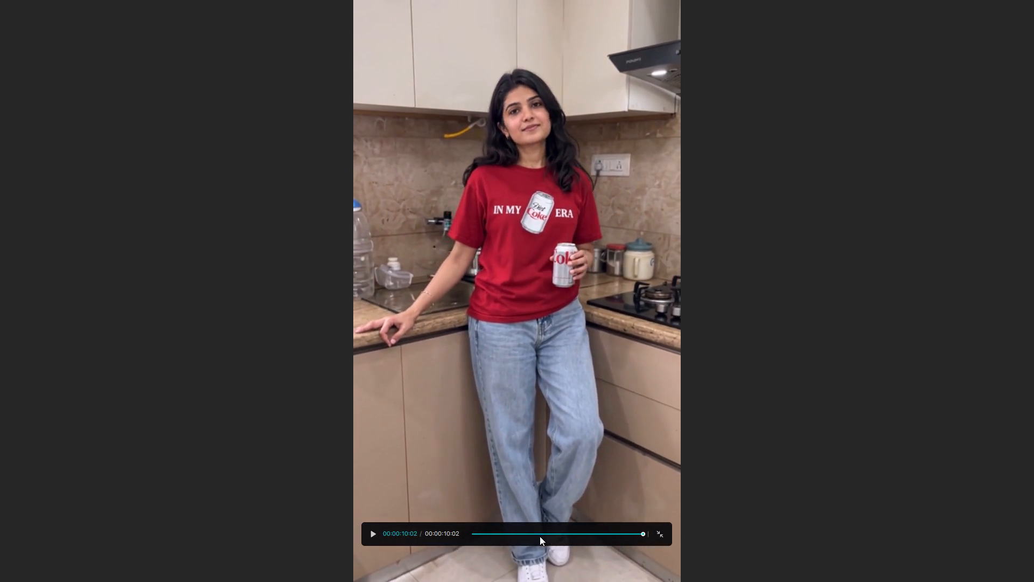
drag(540, 536, 392, 536)
key(space)
key(space)
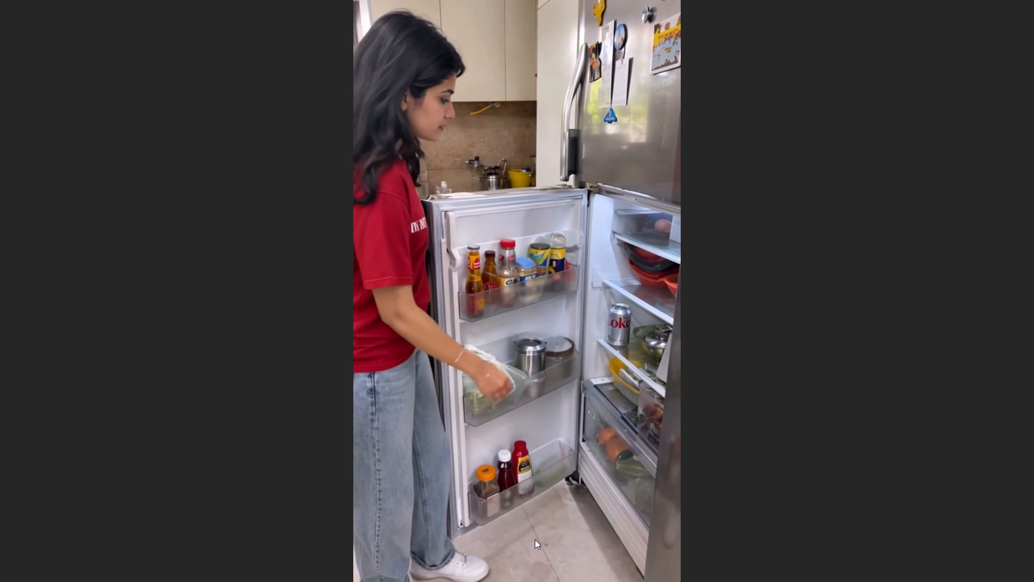
click(483, 528)
drag(487, 533, 433, 535)
key(space)
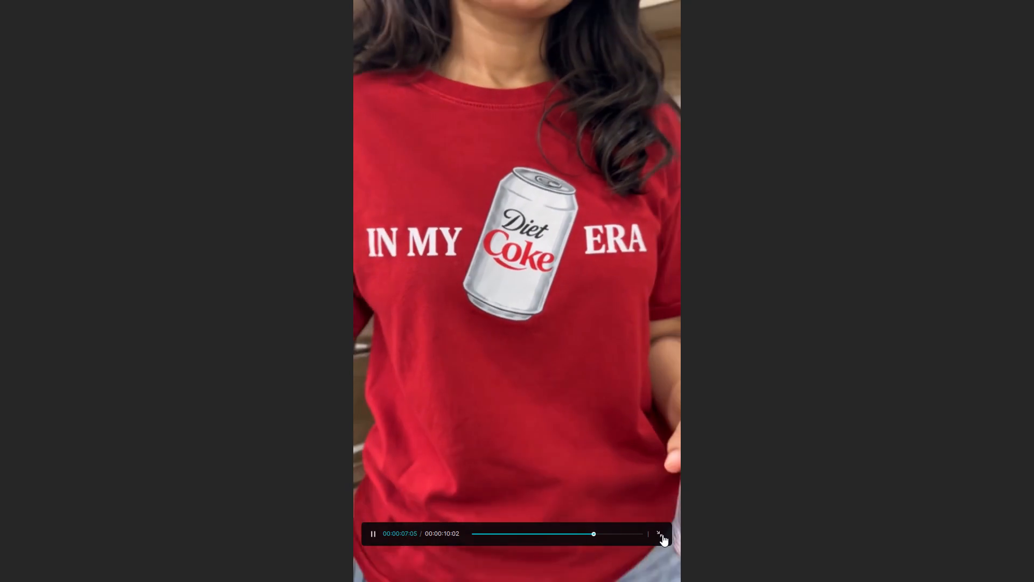
click(662, 535)
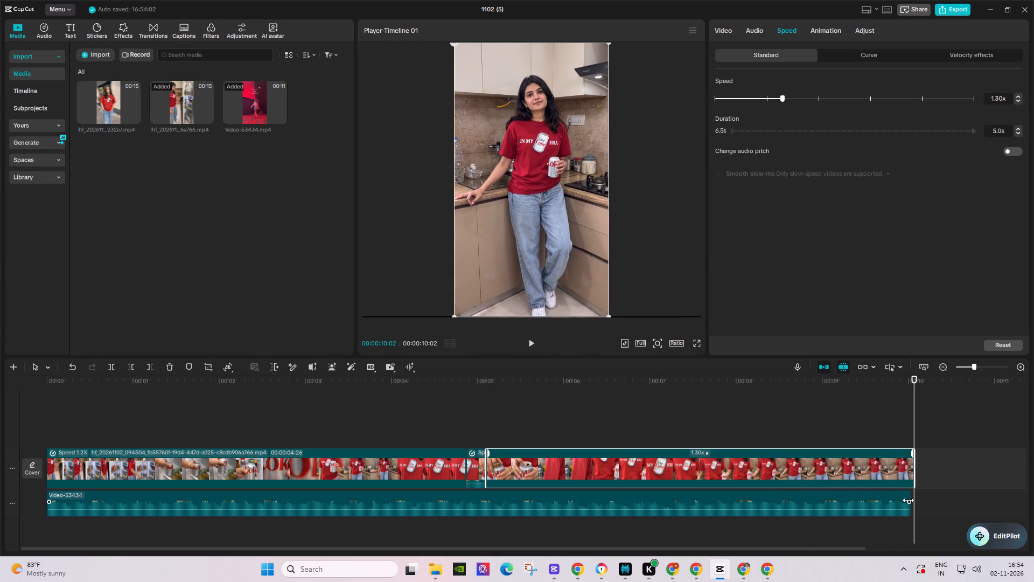
Add a 2.5 s fade-out to the Video-53434 audio track.
drag(908, 500, 695, 501)
Switch to the Downloads folder in File Explorer and refresh it to examine today's files.
click(433, 571)
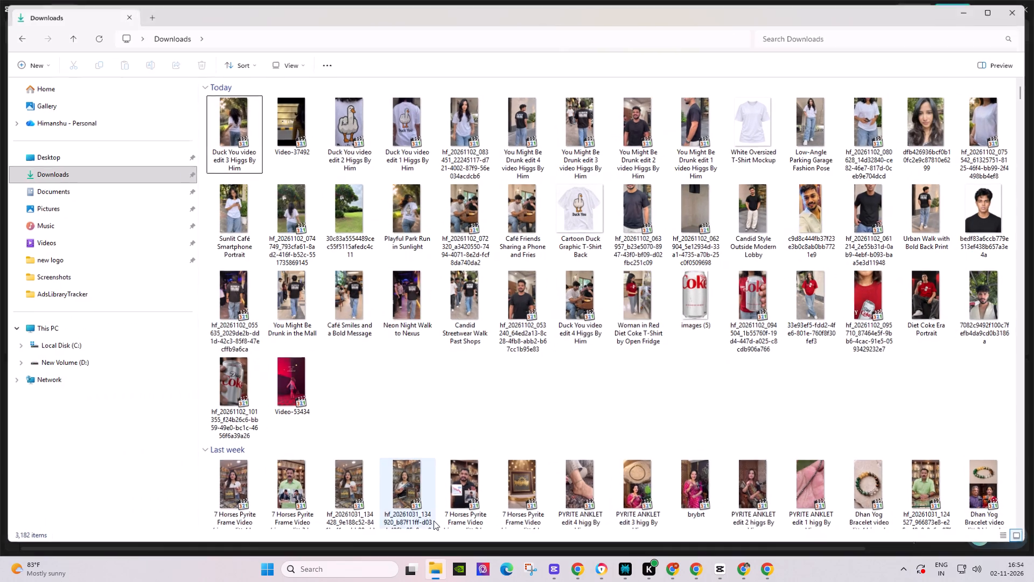
click(97, 37)
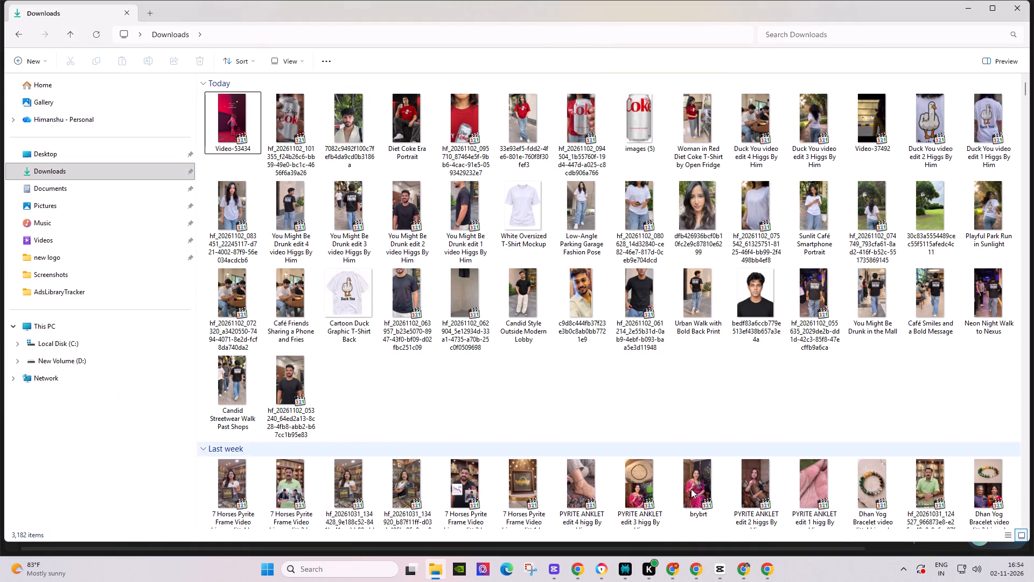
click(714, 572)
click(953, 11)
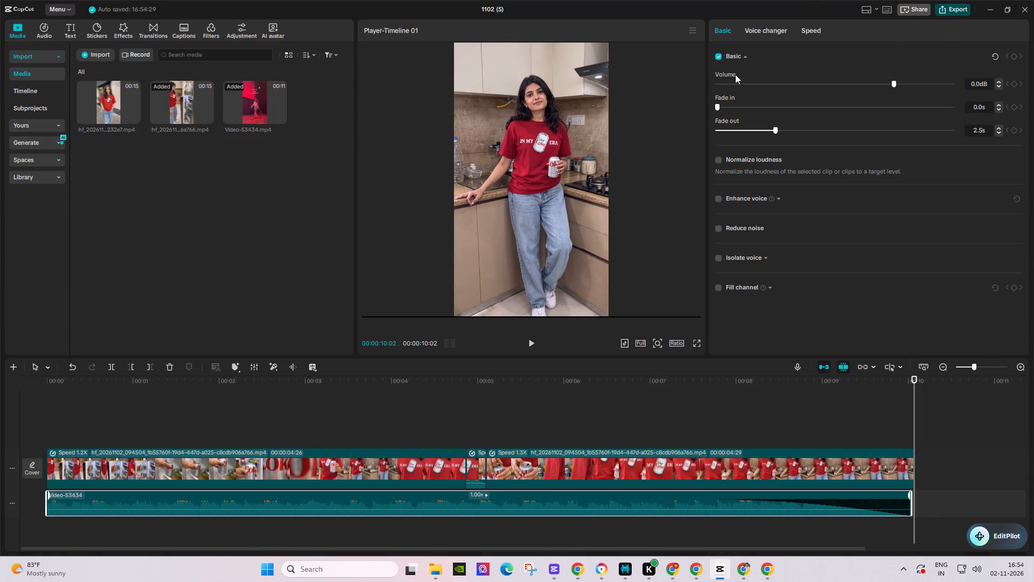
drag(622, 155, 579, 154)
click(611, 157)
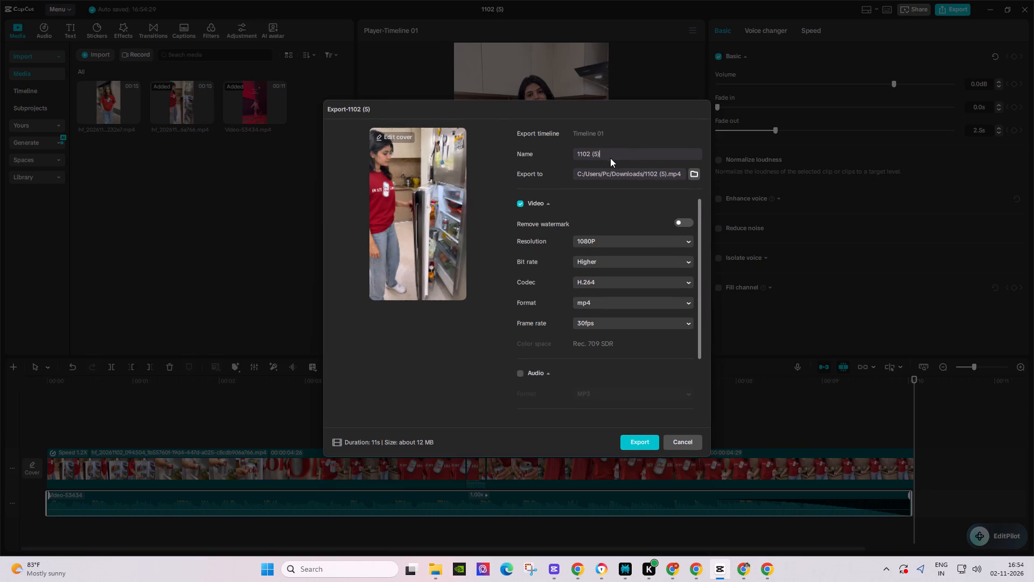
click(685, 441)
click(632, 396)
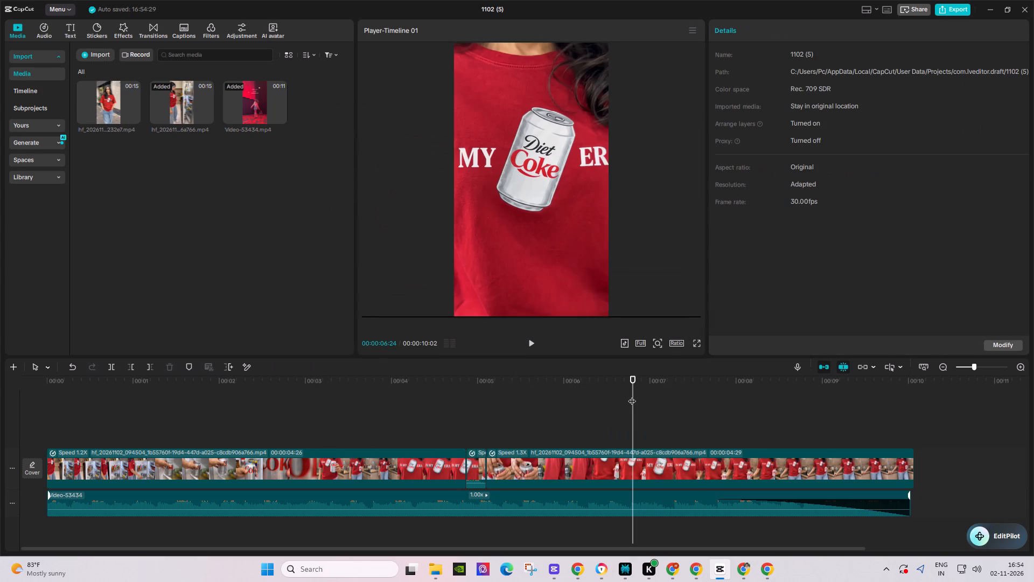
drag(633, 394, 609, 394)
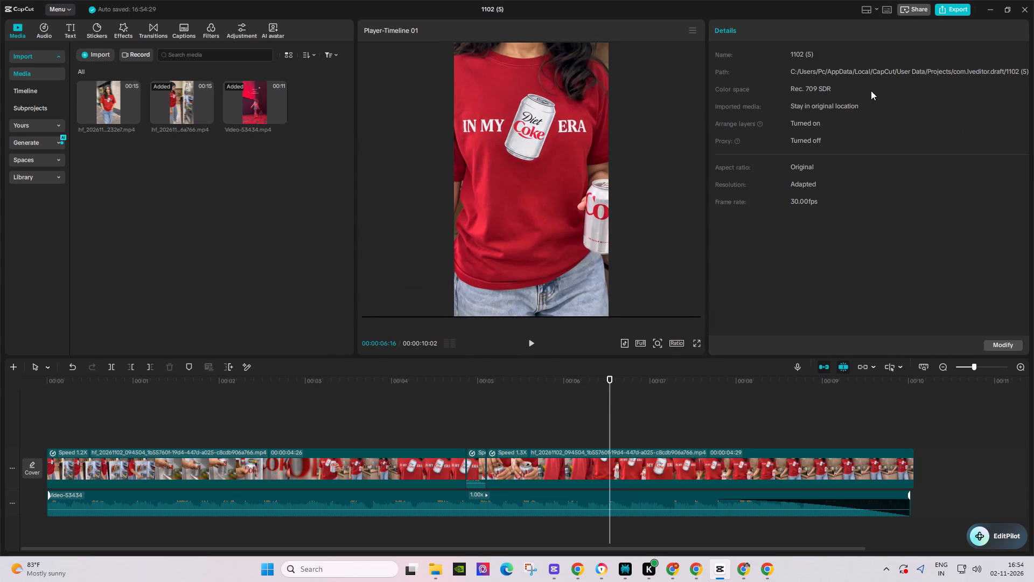
Open the export settings and name the video "Diet coke video edit 1 Higgs by Him".
click(963, 5)
drag(608, 156, 549, 156)
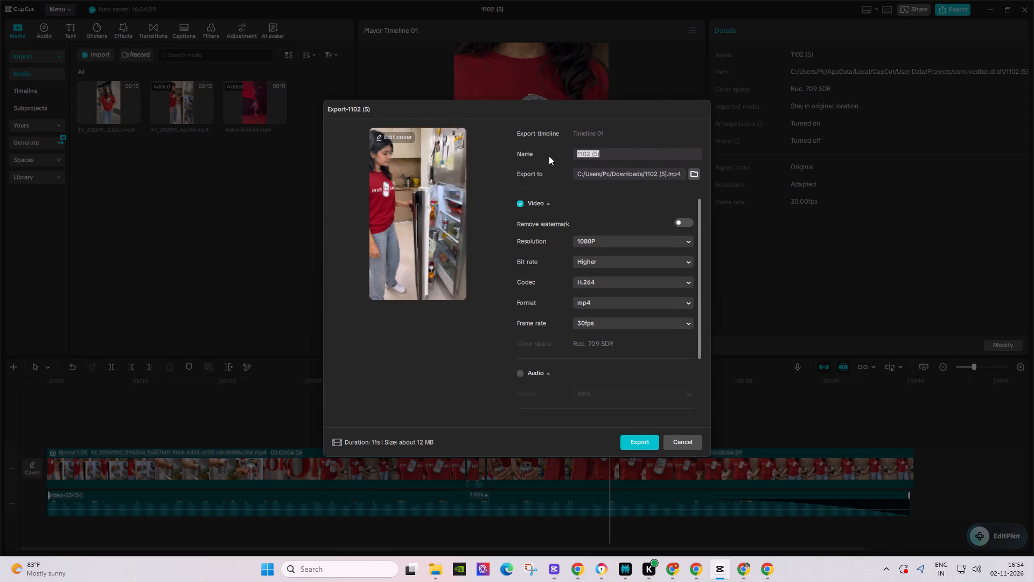
text(Diet coke)
key(space)
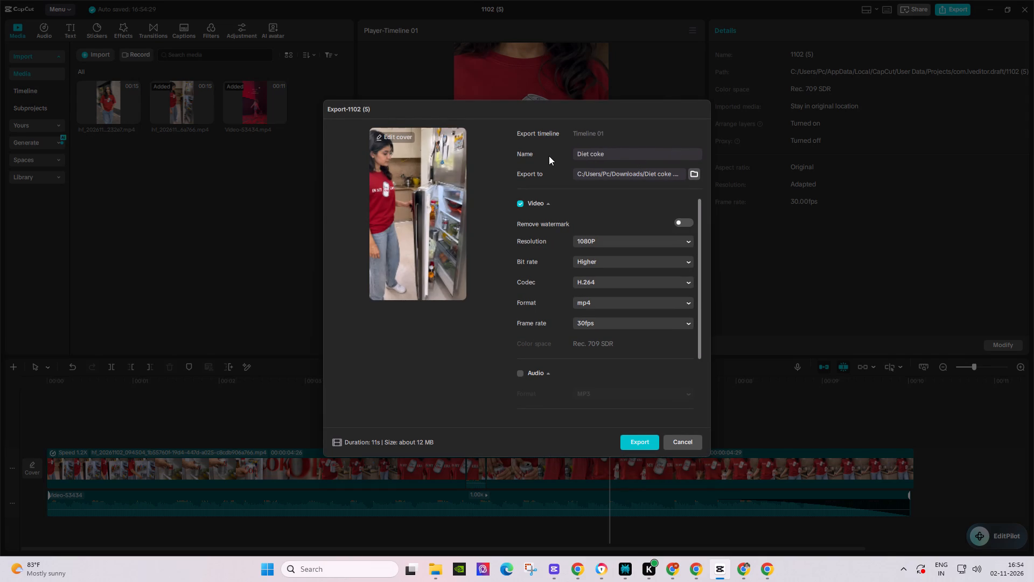
text(video edit1)
key(space)
key(BackSpace)
key(BackSpace)
key(space)
text(1)
key(space)
text(Higgs by Him)
Copy the export name, export the video, and close the sharing dialog.
drag(680, 156, 575, 154)
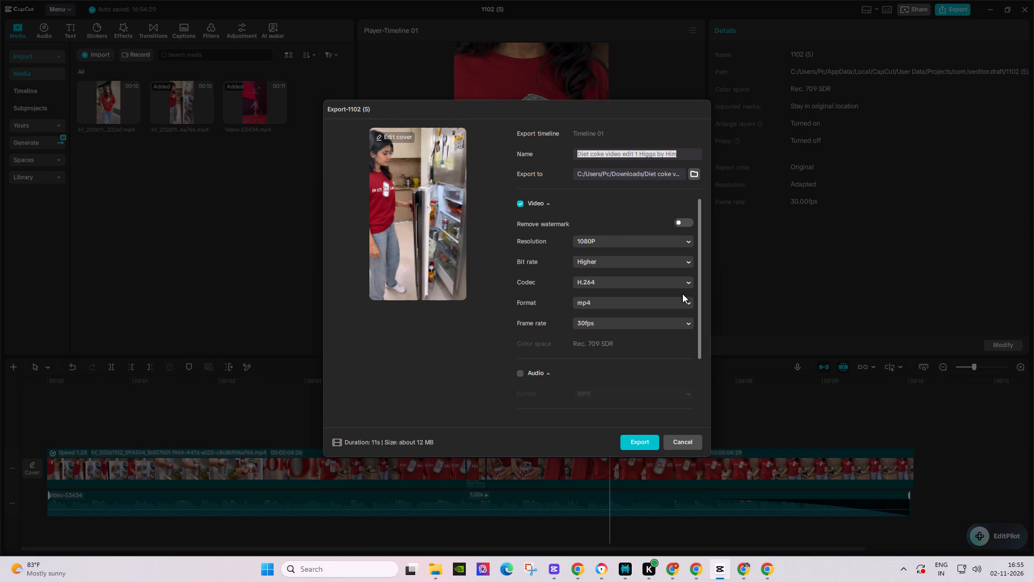
key(ctrl+c)
click(648, 444)
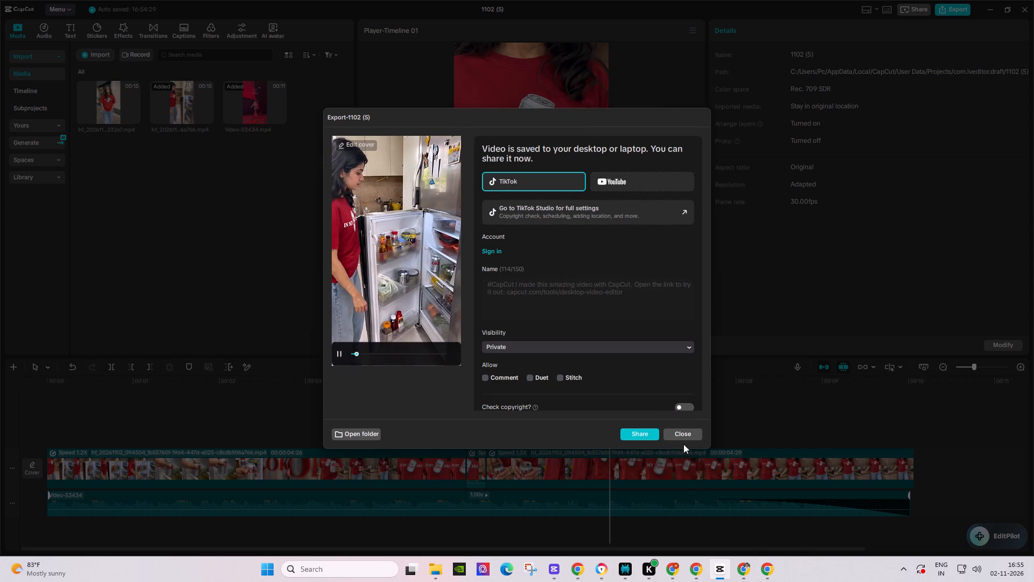
click(693, 434)
Delete all three fridge video segments from the timeline, keeping the Video-53434 audio.
drag(596, 420, 180, 463)
right_click(220, 460)
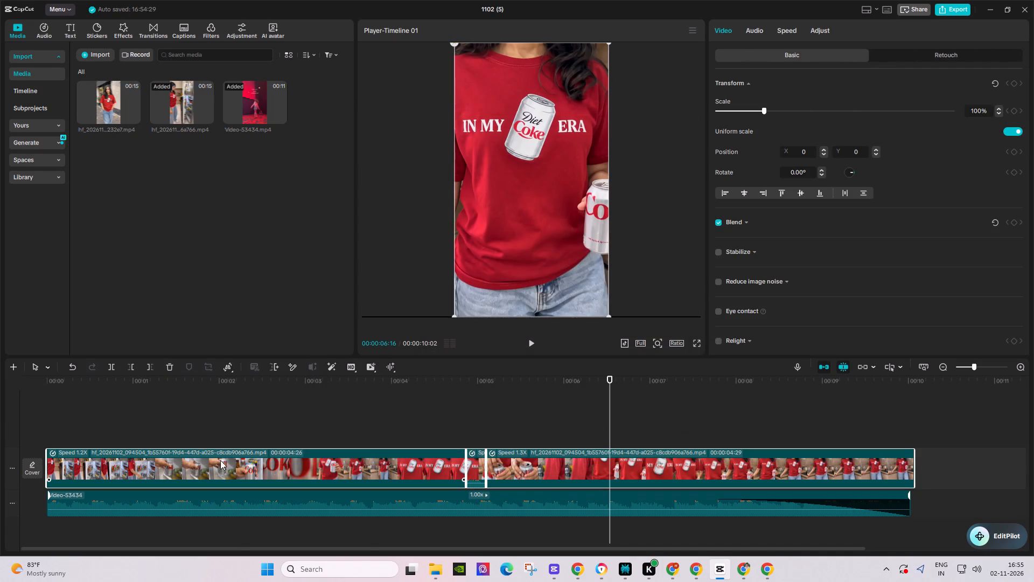
click(263, 186)
Place the other Diet Coke T-shirt clip, hf_20261102_095710, at the start of the empty video track.
drag(118, 92, 138, 198)
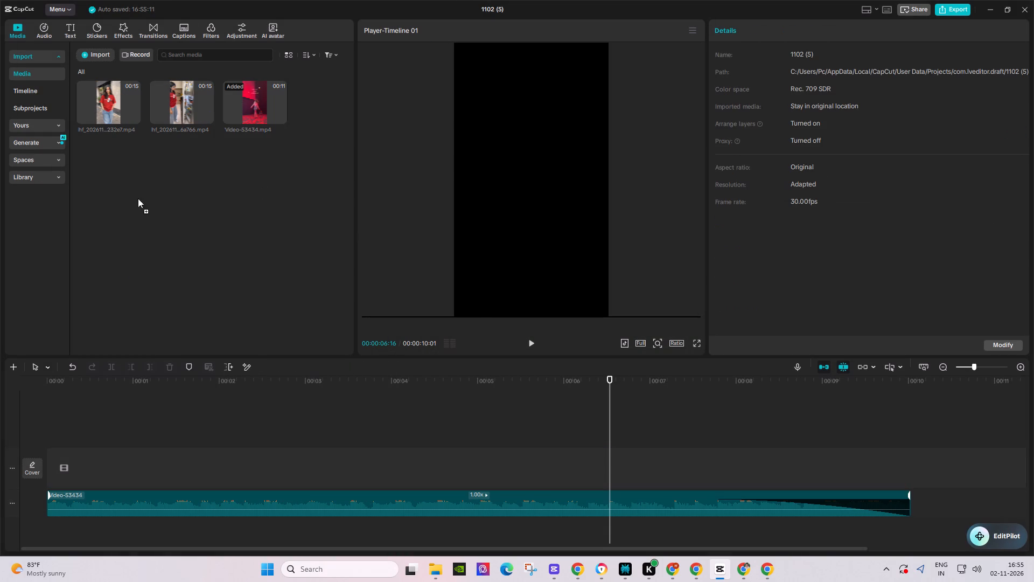
drag(138, 198, 51, 453)
drag(73, 391, 11, 379)
Delete the Video-53434 audio track from the timeline.
right_click(122, 507)
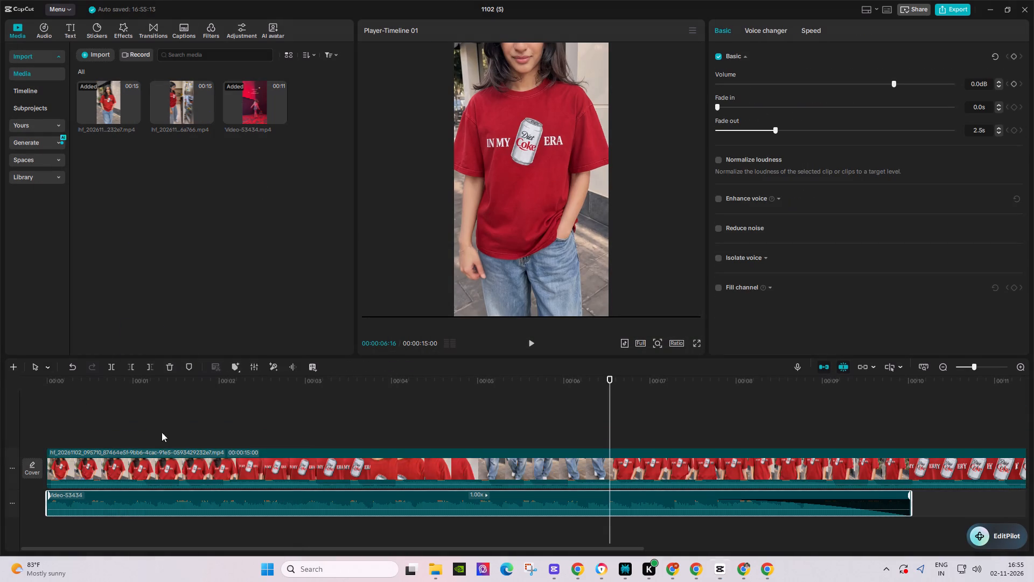
click(169, 362)
click(151, 359)
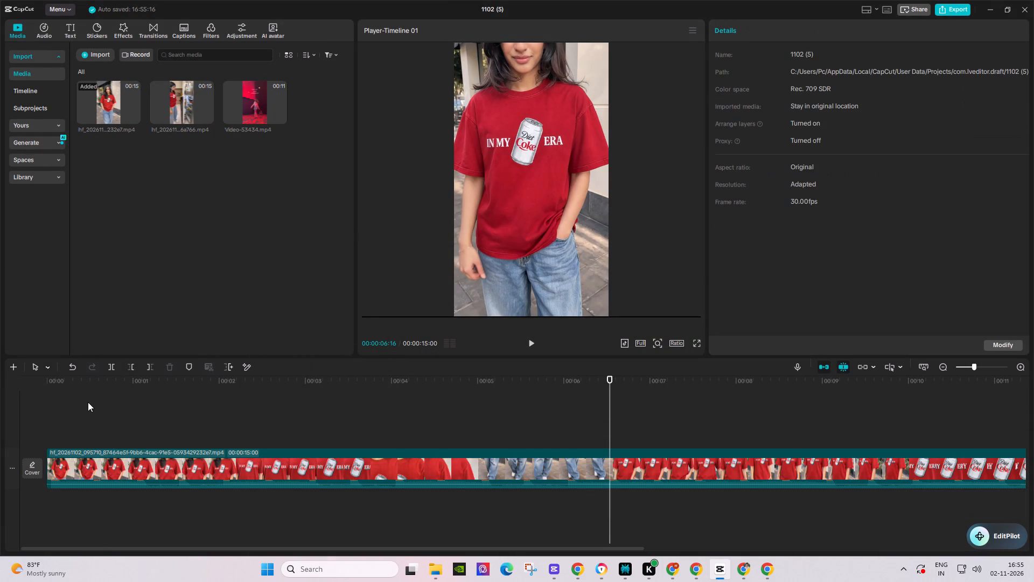
Trim the beginning of the new clip by one frame, to a duration of 00:00:14:29, and return the playhead to the start.
drag(74, 385, 16, 383)
key(space)
click(59, 475)
click(48, 462)
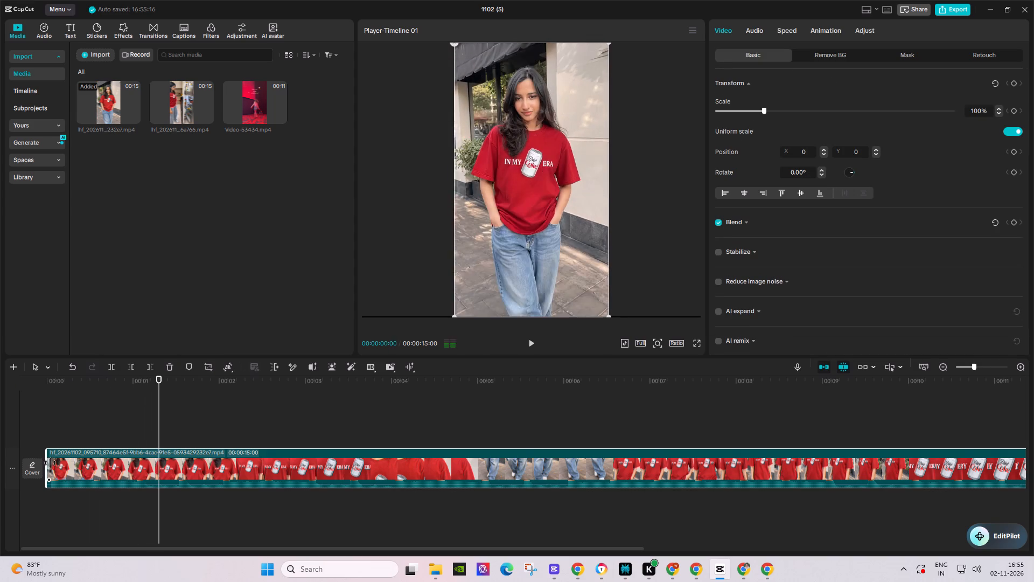
drag(84, 465, 66, 459)
drag(60, 375, 32, 370)
drag(74, 380, 46, 378)
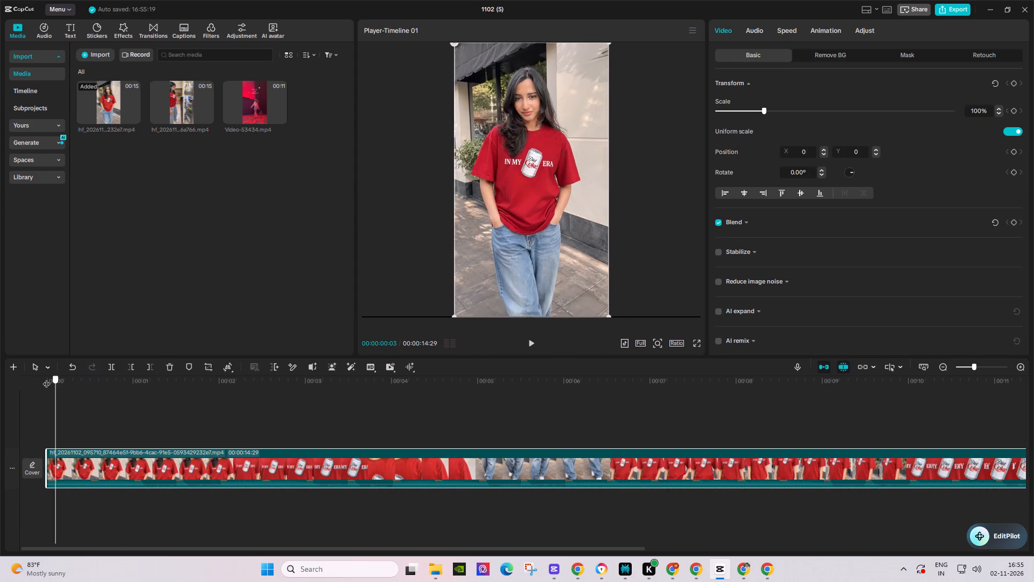
drag(46, 378, 45, 378)
Preview the opening of the clip and set its speed to 1.20x.
key(space)
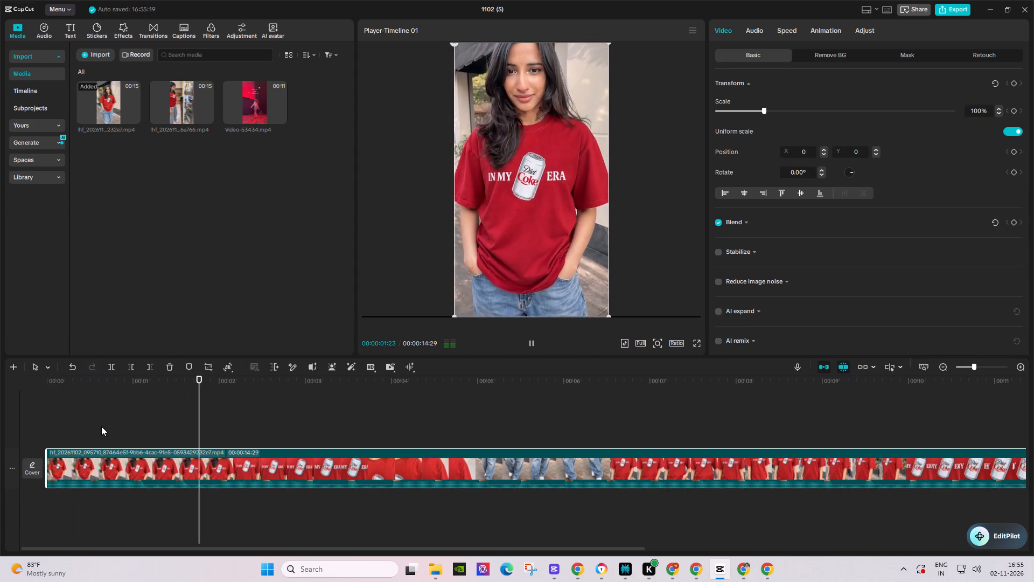
click(779, 33)
double_click(1019, 94)
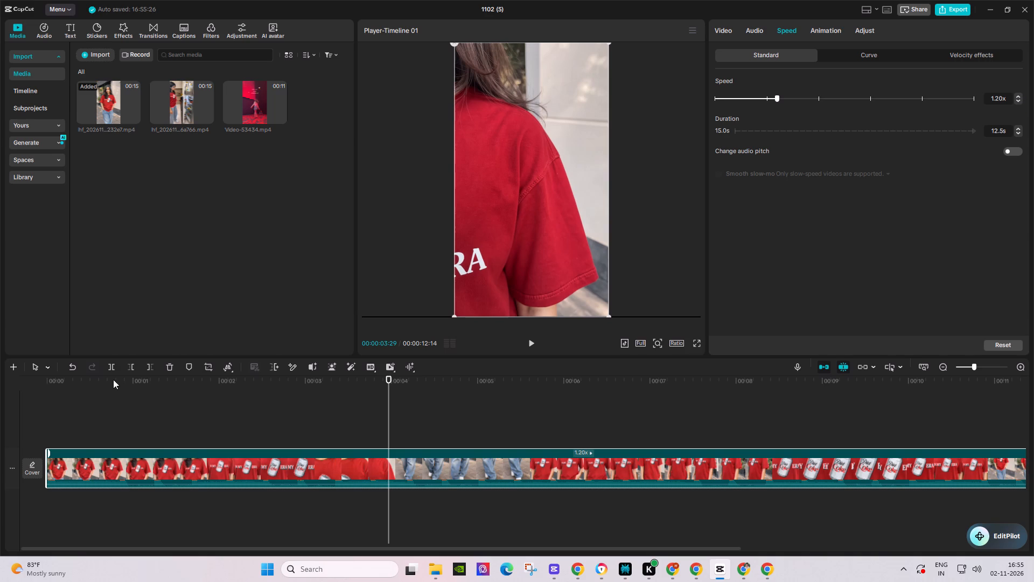
Review the sped-up outdoor T-shirt clip in playback from the beginning, replaying it several times.
drag(92, 381, 0, 372)
click(532, 340)
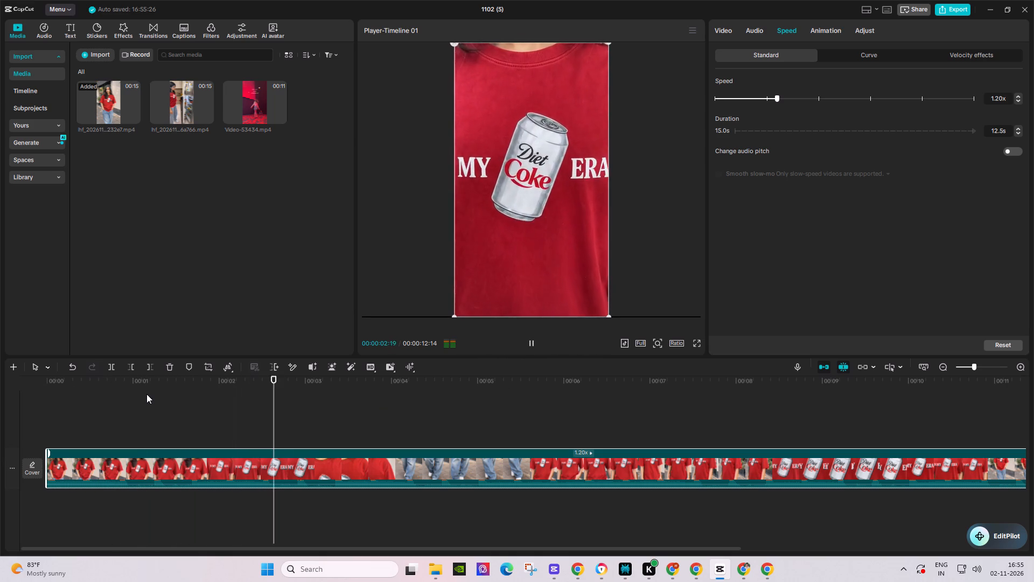
drag(121, 385, 0, 358)
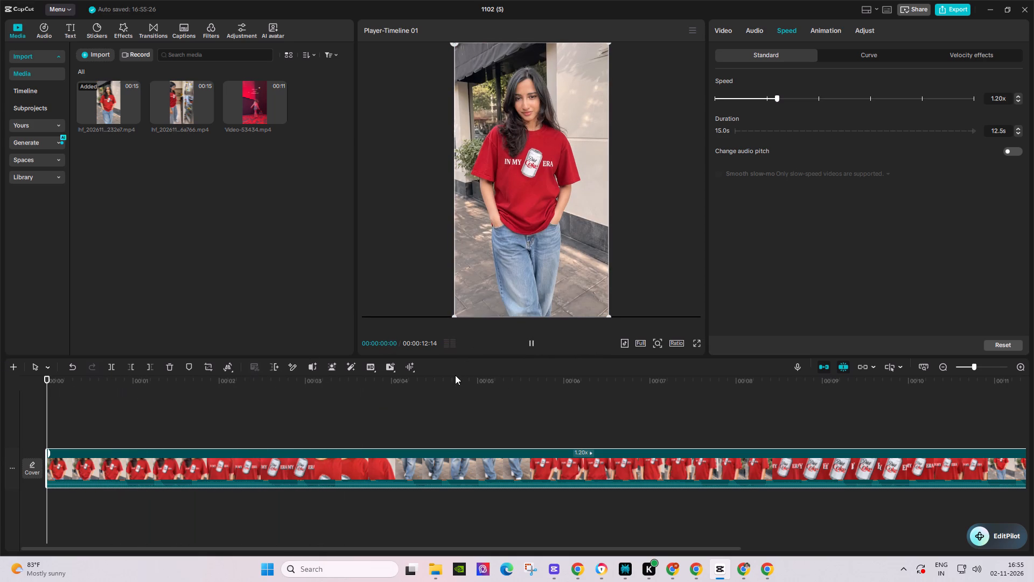
click(534, 344)
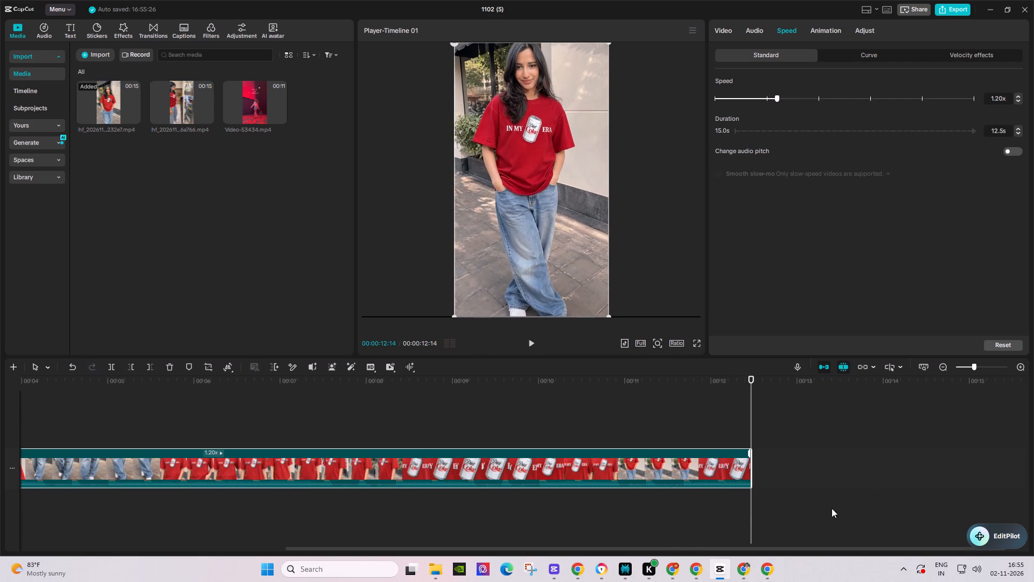
drag(678, 548, 360, 549)
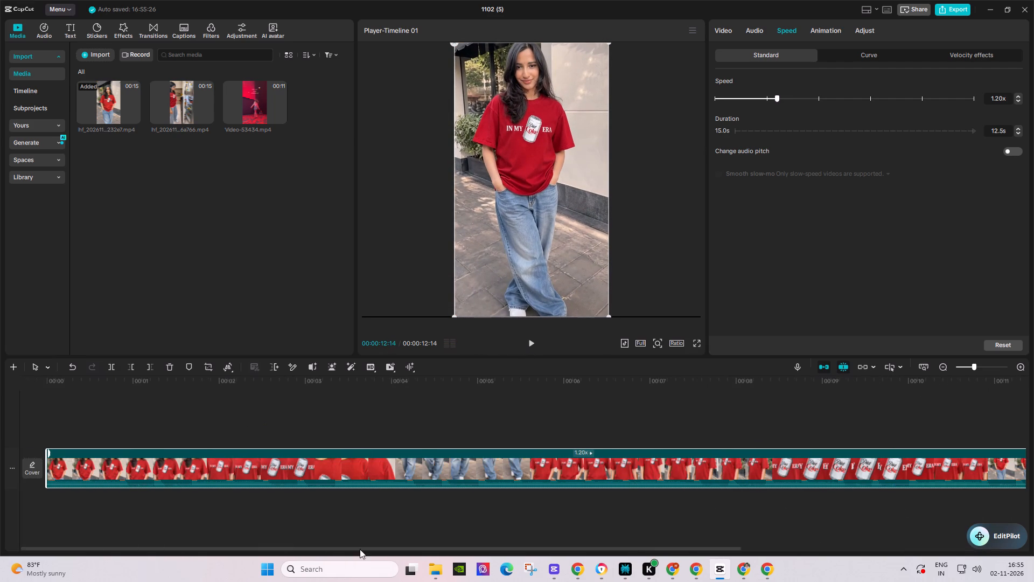
drag(360, 549, 18, 549)
drag(47, 389, 36, 389)
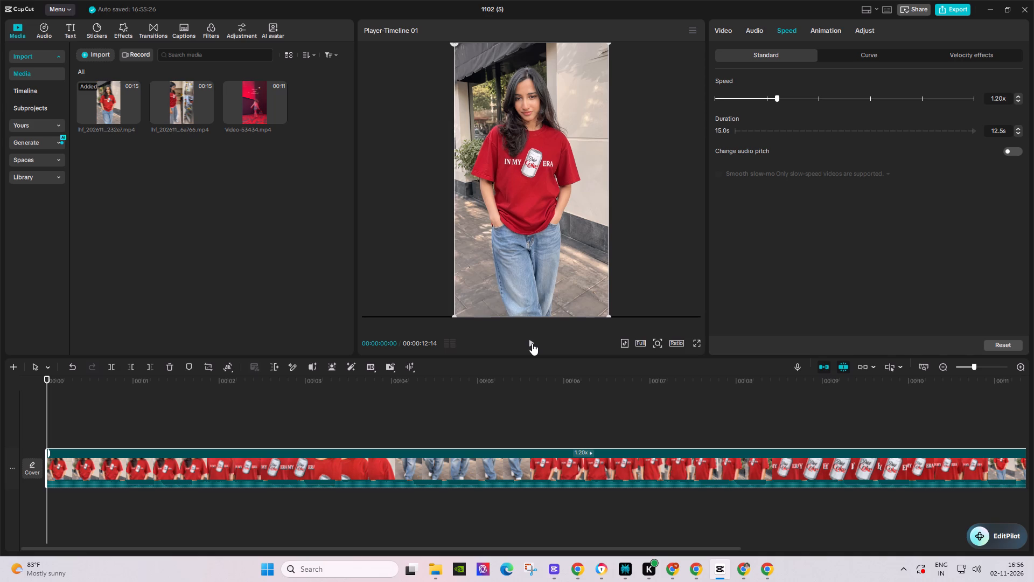
click(532, 343)
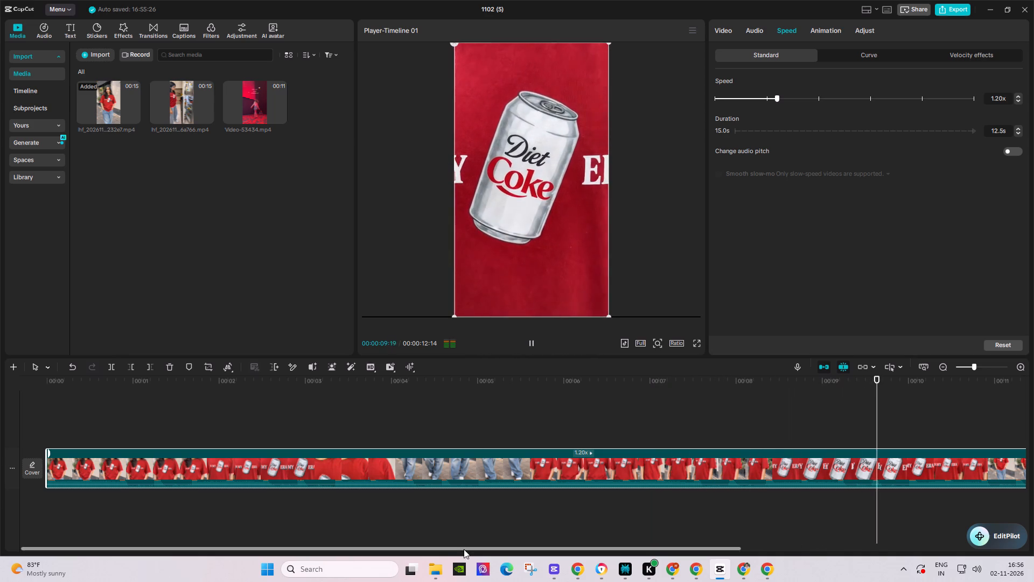
drag(464, 549, 114, 547)
click(60, 384)
drag(60, 384, 5, 372)
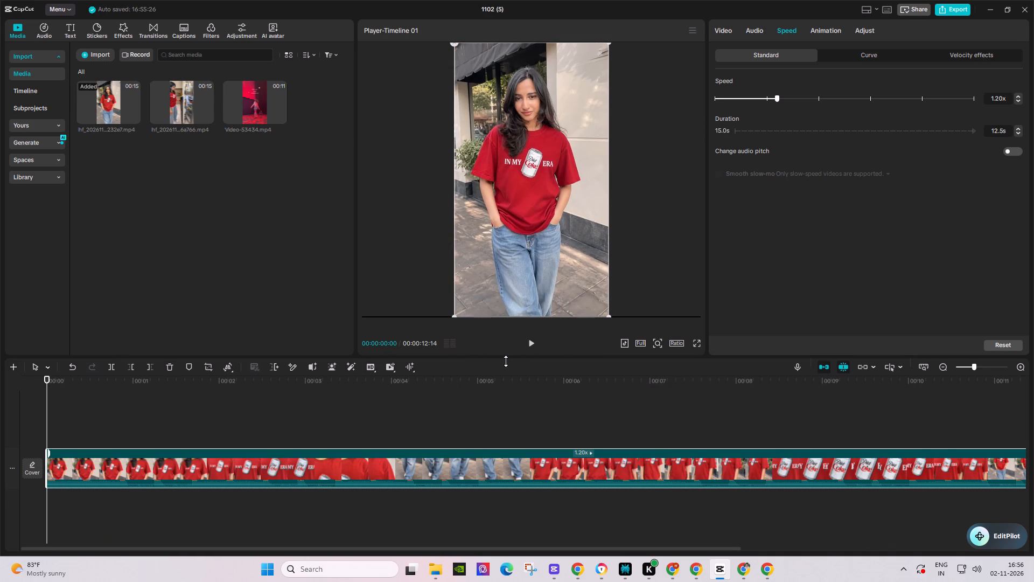
click(533, 339)
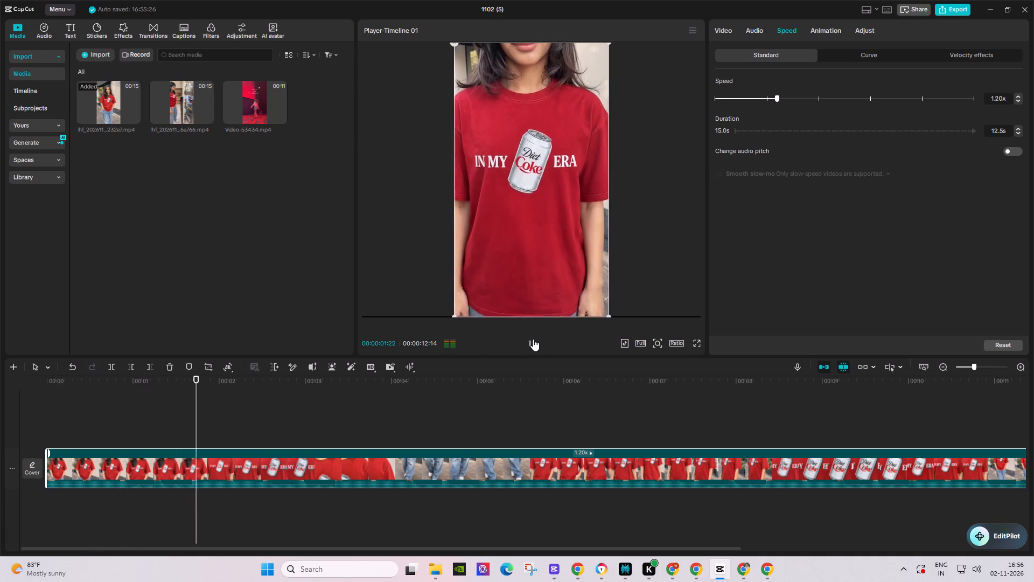
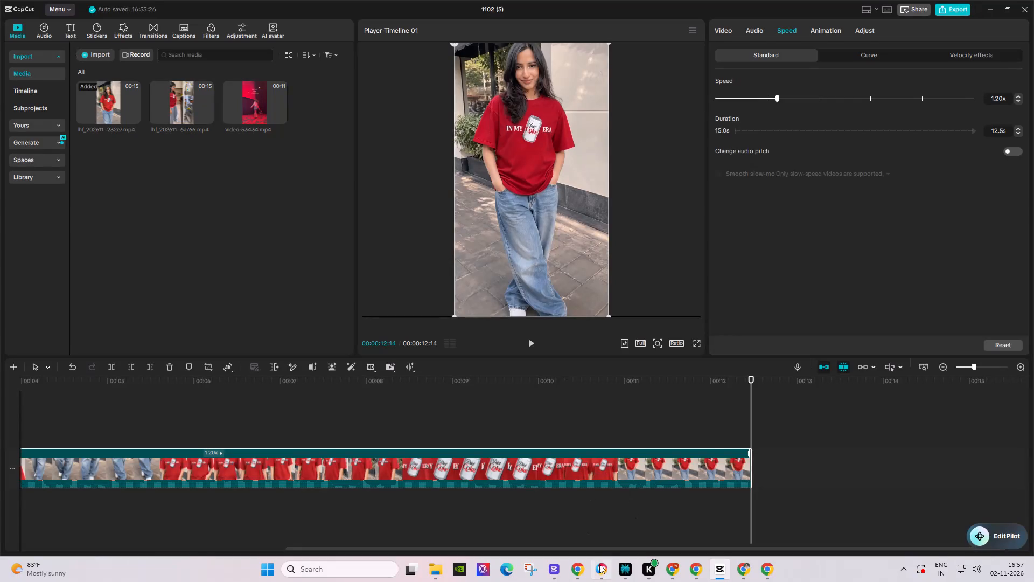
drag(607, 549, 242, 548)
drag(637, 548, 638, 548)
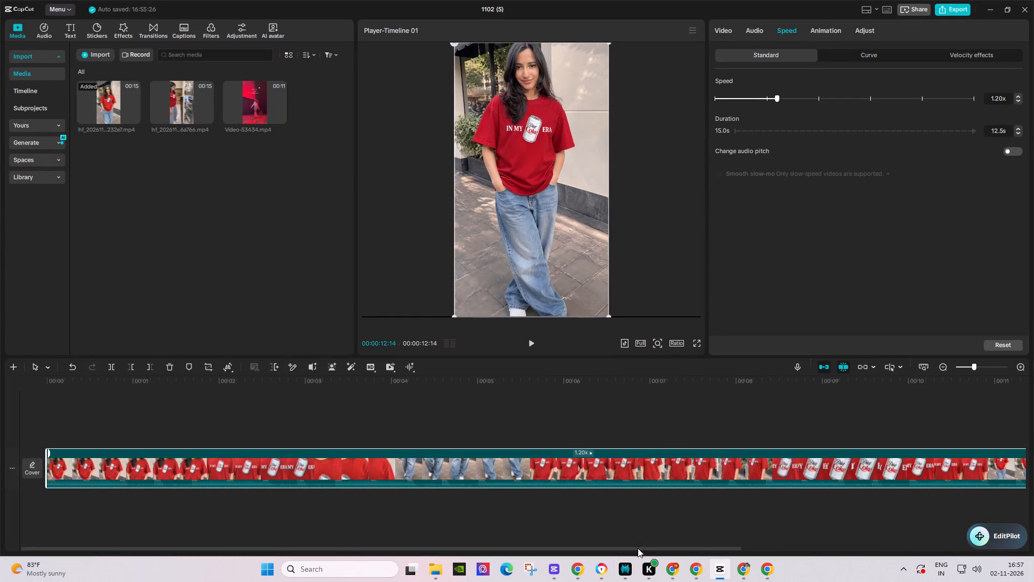
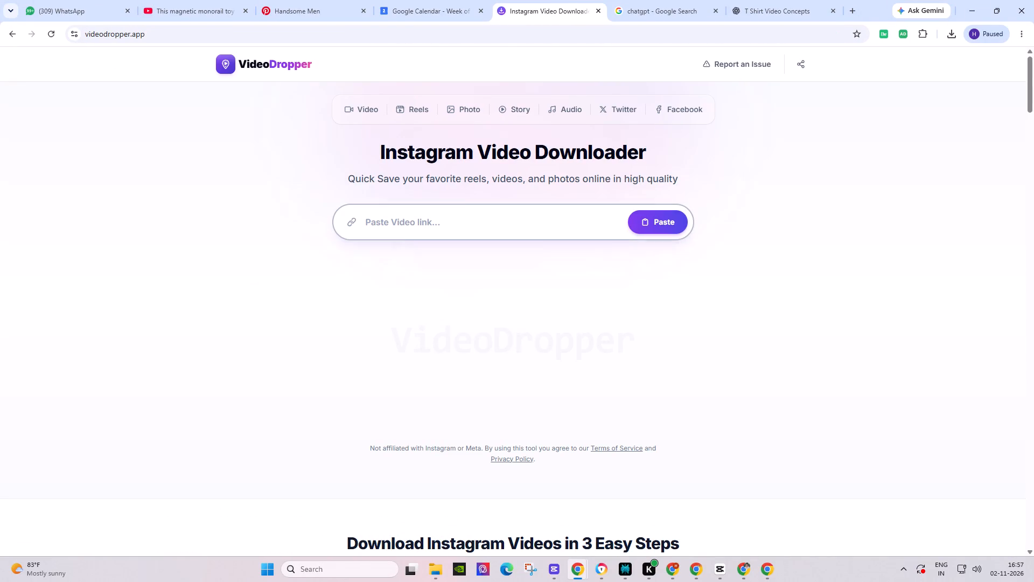
Load the copied Instagram link in VideoDropper and download its video.
click(511, 221)
key(ctrl+v)
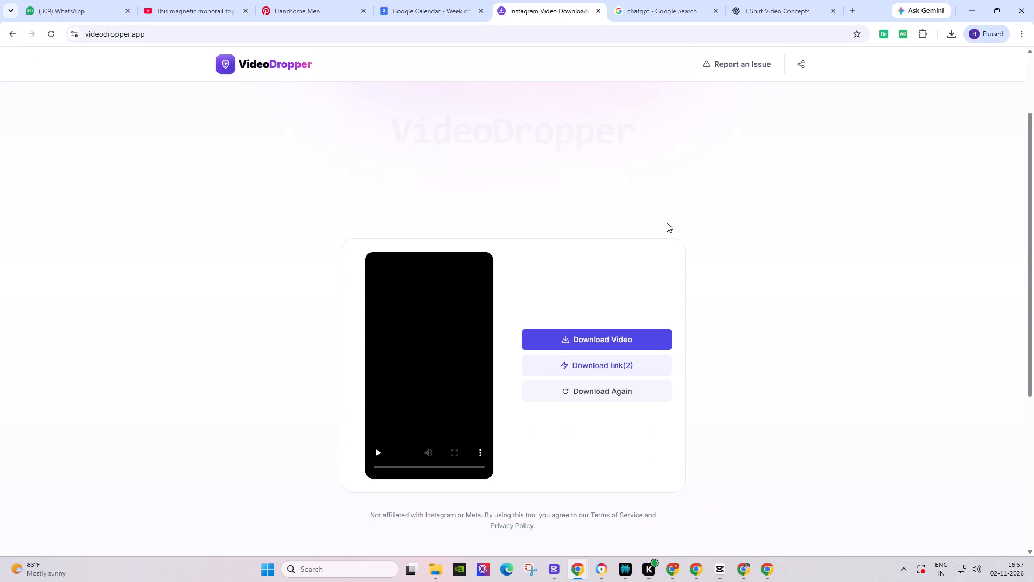
click(643, 332)
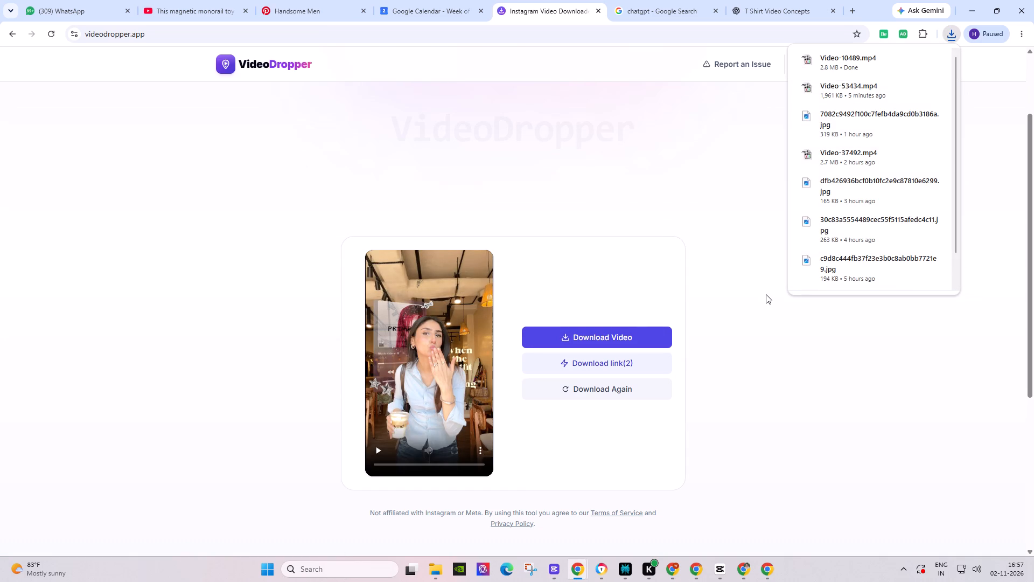
click(938, 377)
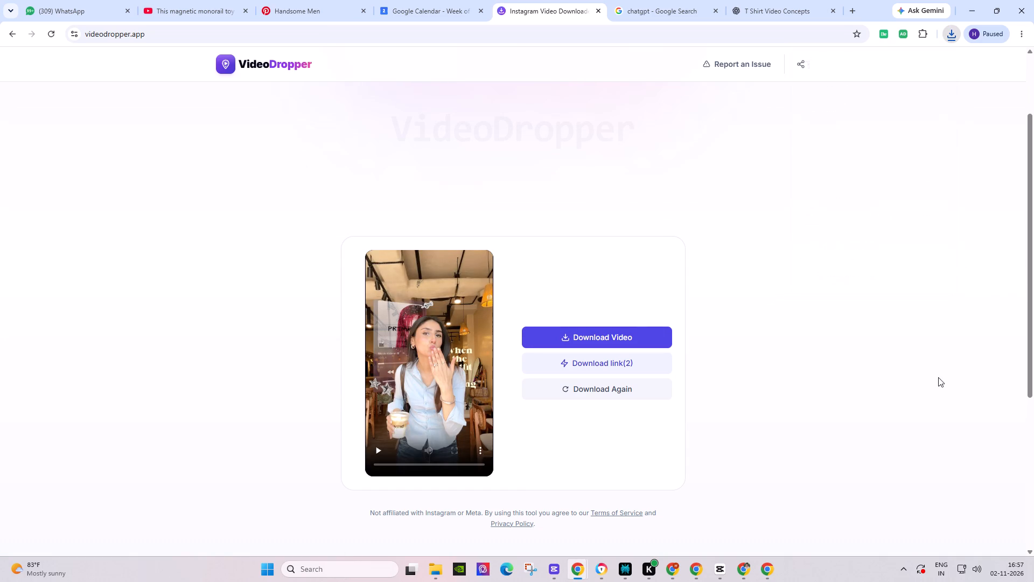
In CapCut, import Video-10489 from Downloads and place it on a track above the red T-shirt clip, starting just after 00:03.
click(721, 567)
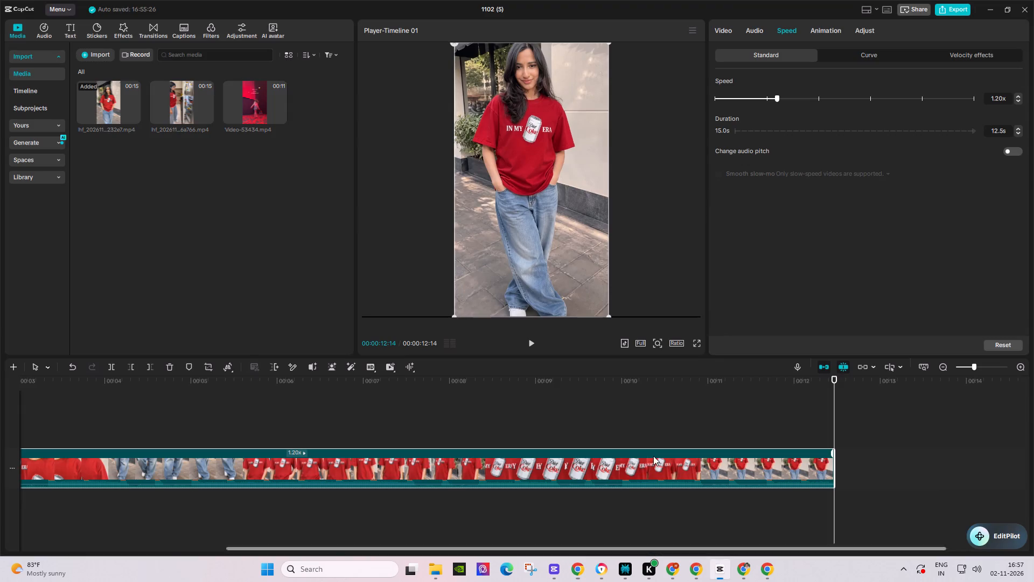
click(87, 54)
click(97, 72)
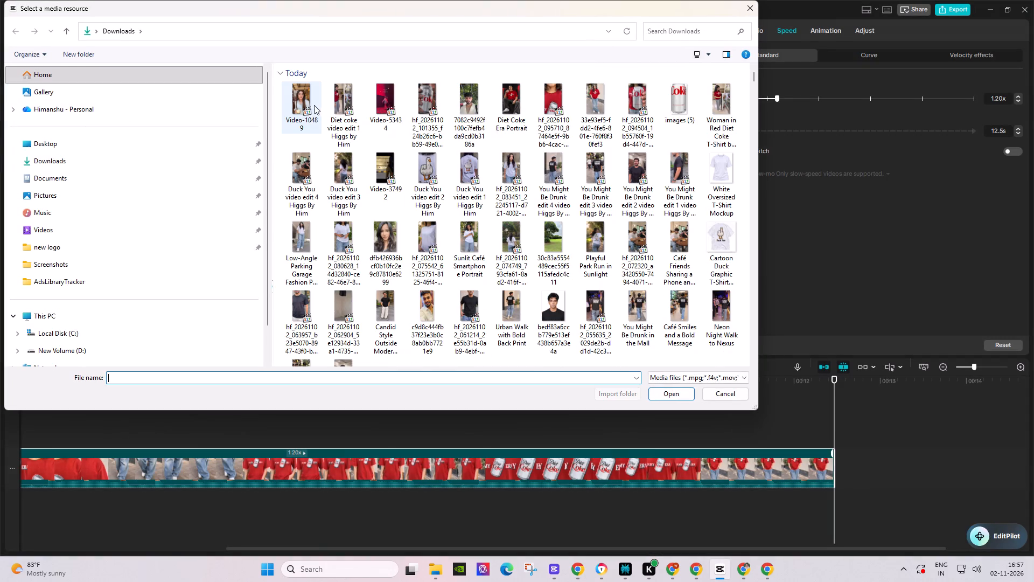
double_click(313, 102)
drag(110, 167, 50, 401)
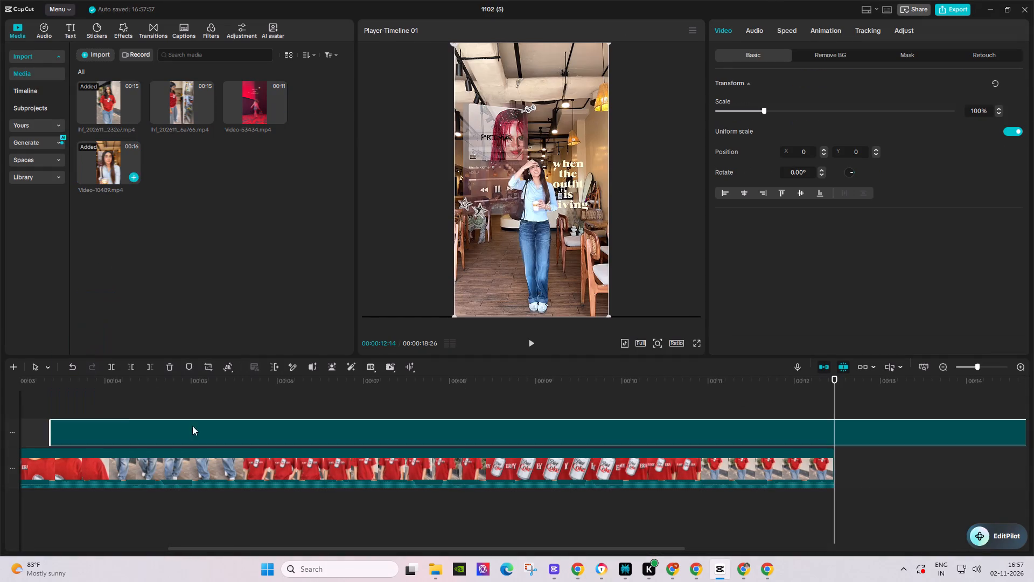
Move the Video-10489 clip to the start of the timeline and extract its audio.
drag(275, 429, 1, 435)
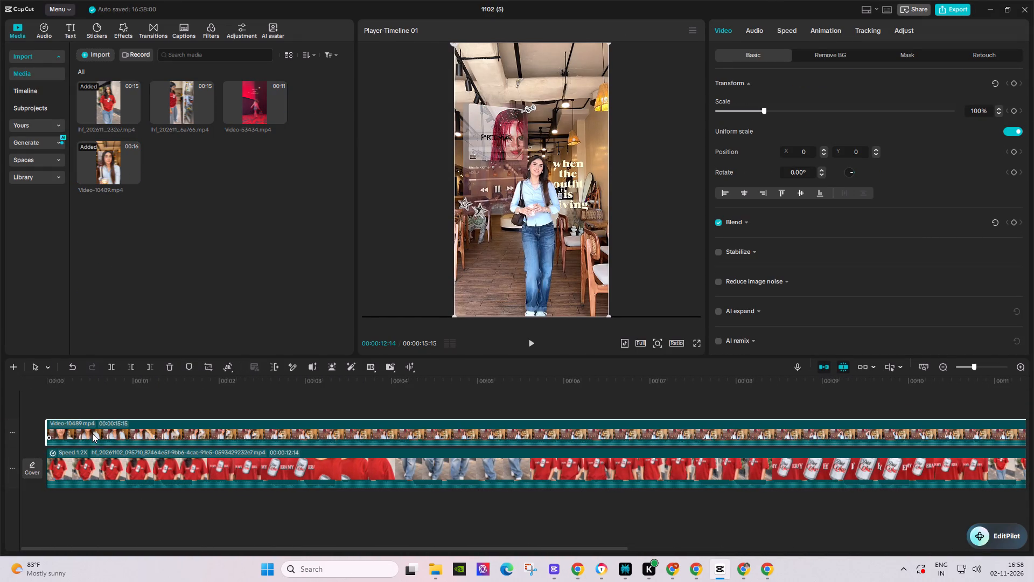
right_click(92, 434)
click(137, 296)
Delete the Video-10489 video clip from the upper track, keeping only its extracted audio.
right_click(163, 429)
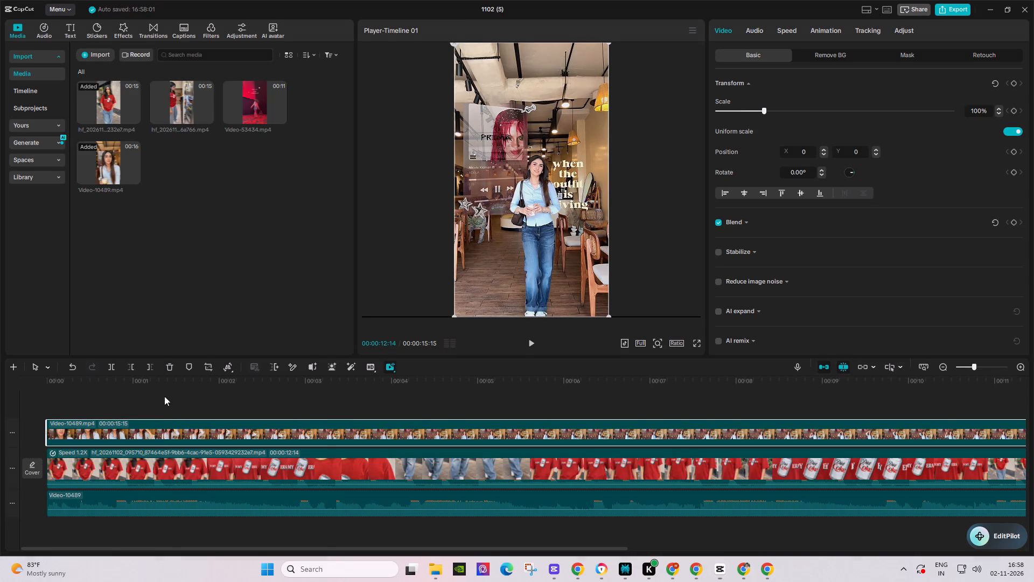
click(219, 187)
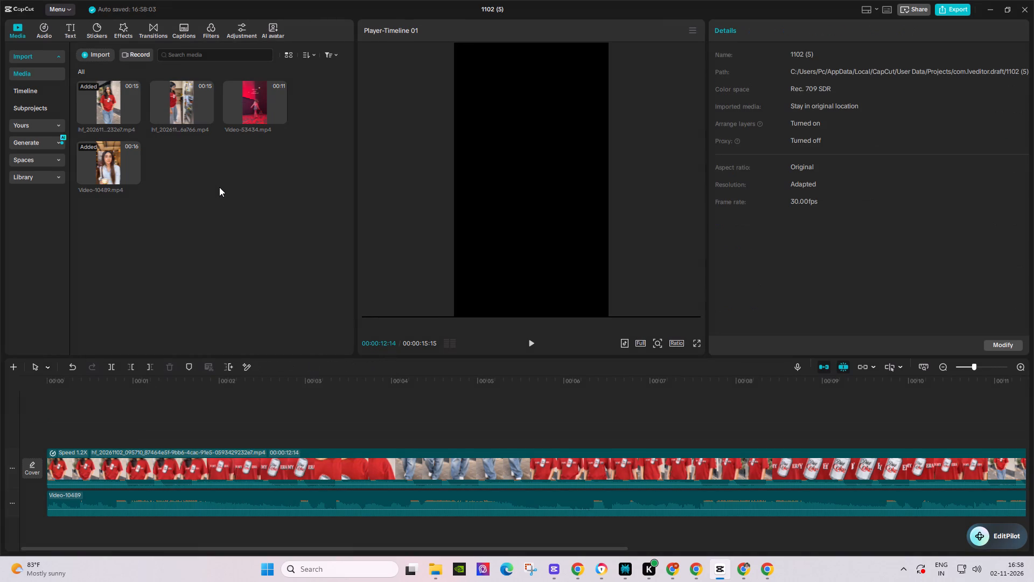
Turn down the T-shirt clip's own sound and raise the Video-10489 audio to 8.8 dB.
click(56, 392)
drag(56, 389, 37, 385)
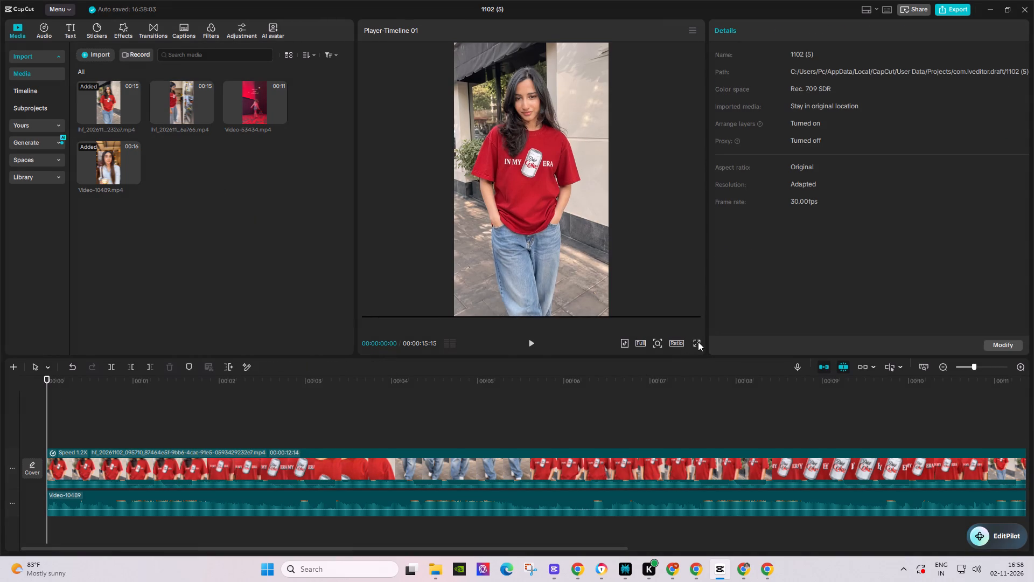
click(698, 342)
key(space)
key(space)
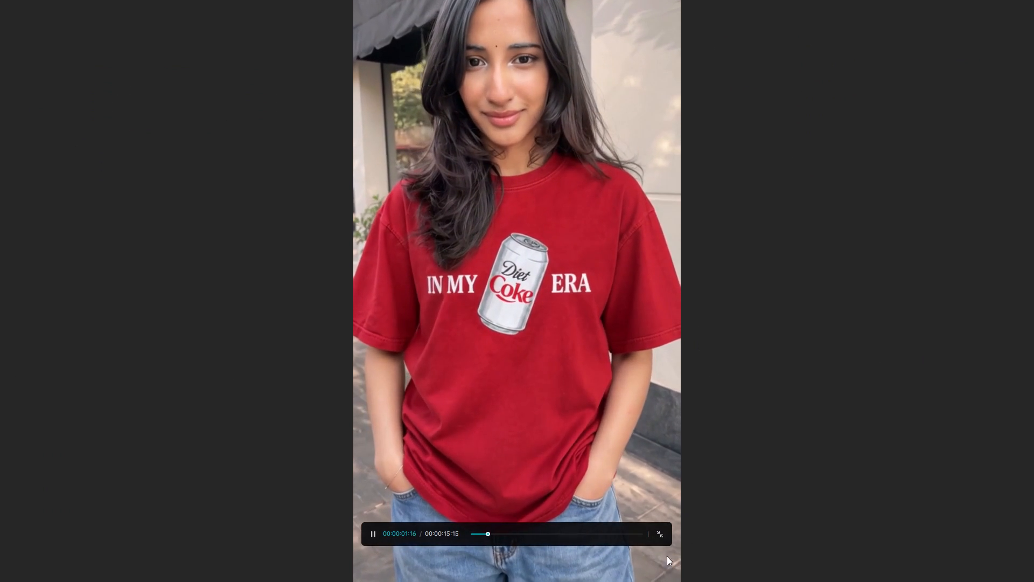
click(660, 537)
drag(211, 483, 212, 497)
drag(101, 390, 0, 385)
click(194, 509)
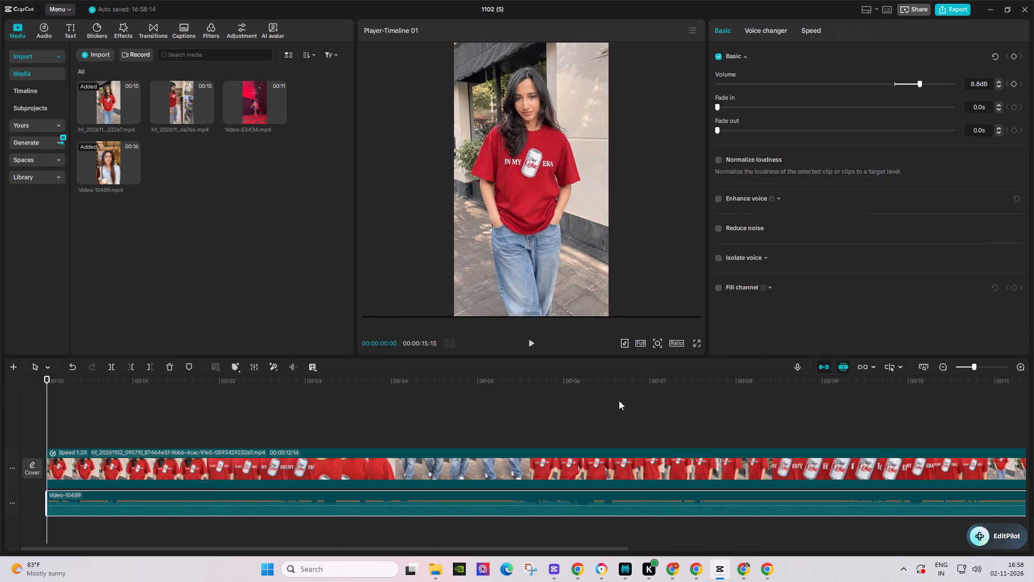
Watch the edit full screen from the start to check the T-shirt footage against the Video-10489 audio.
key(space)
click(694, 344)
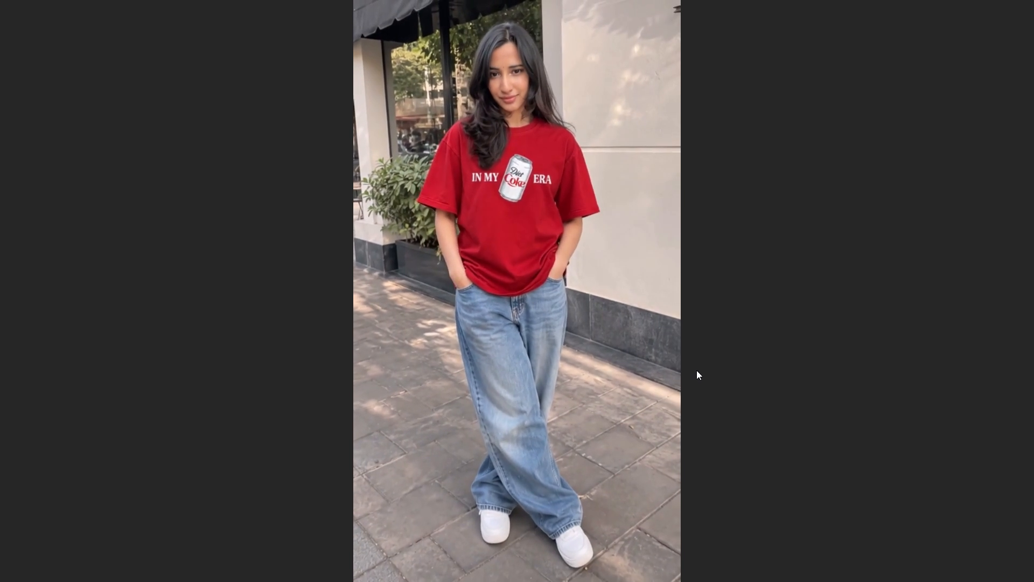
click(697, 370)
click(659, 533)
key(space)
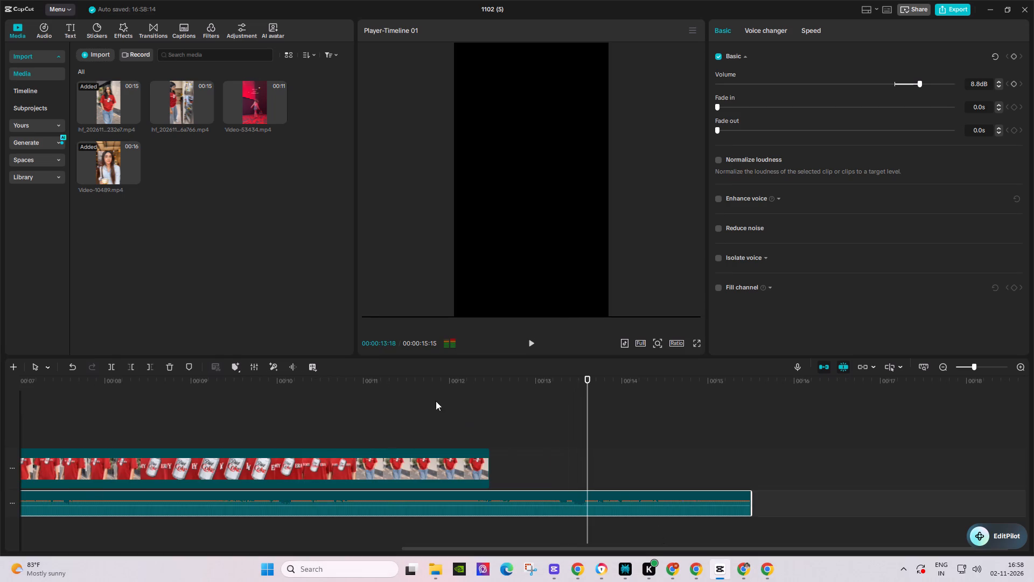
Split the T-shirt clip at 00:00:09:05, on the close-up of the Diet Coke can print.
click(221, 392)
key(space)
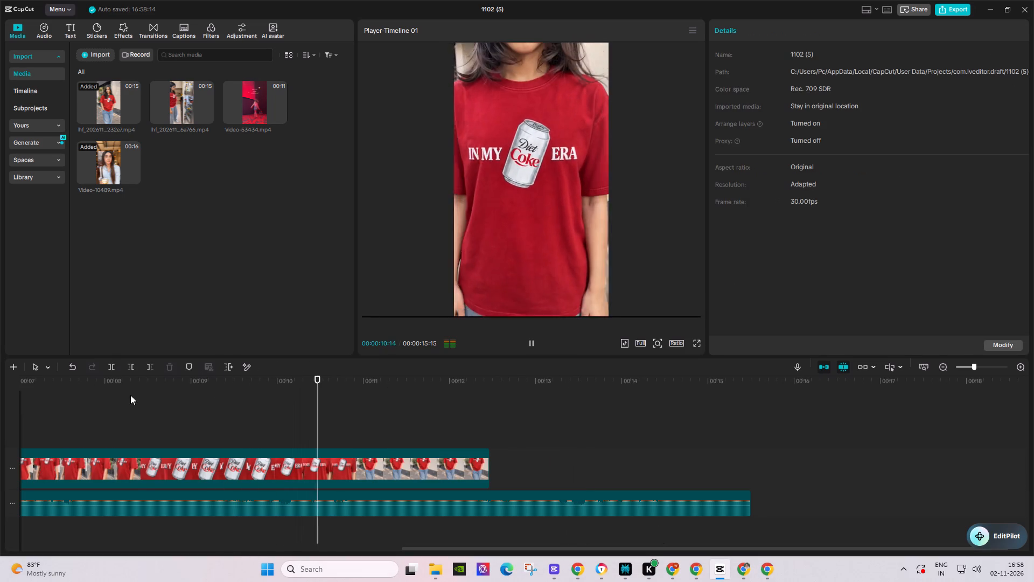
click(130, 395)
key(space)
key(space)
key(space)
key(space)
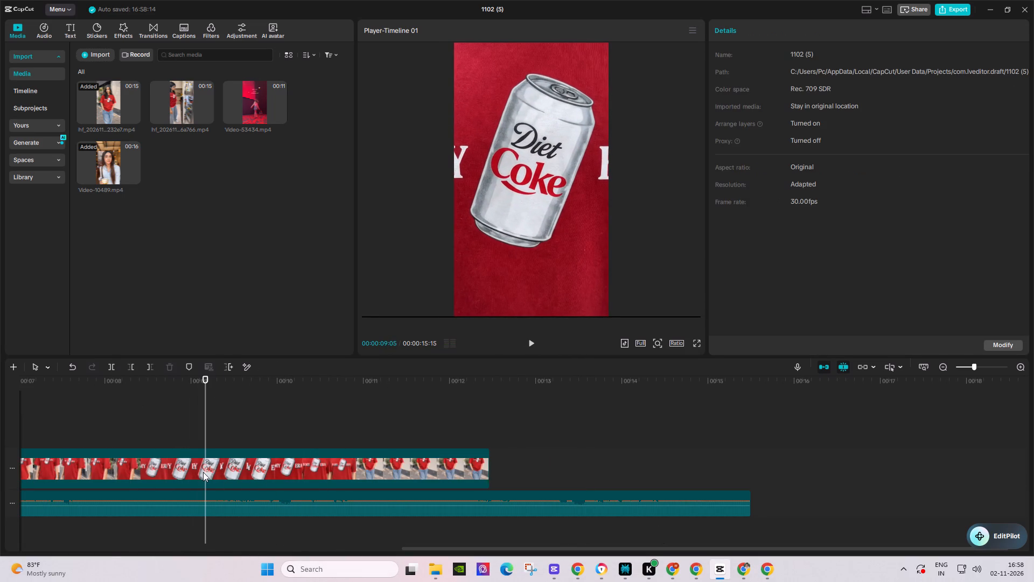
click(203, 472)
click(114, 366)
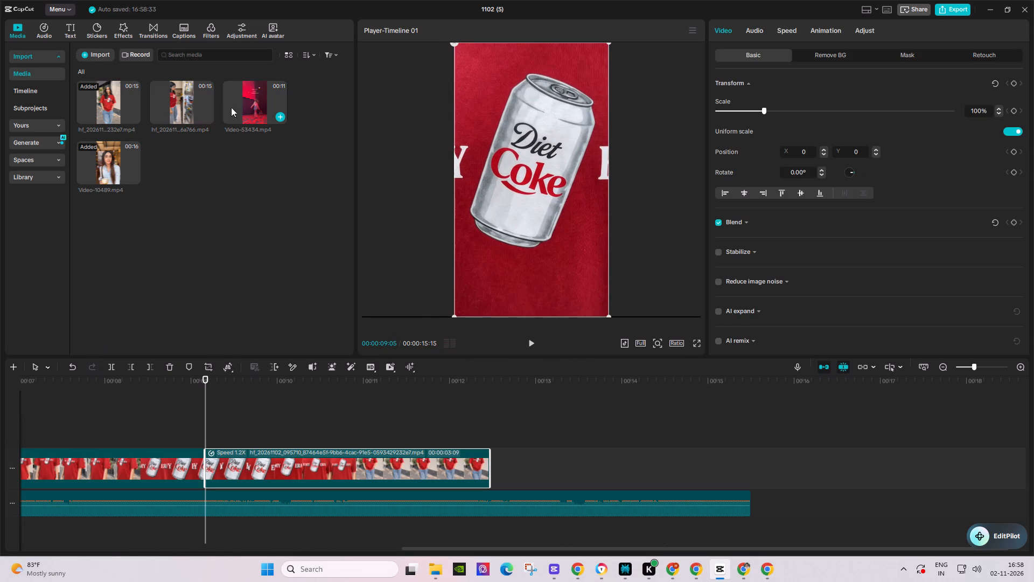
Import the Diet Coke Era Portrait image from Downloads into the project media and try trimming its start.
click(97, 55)
click(104, 70)
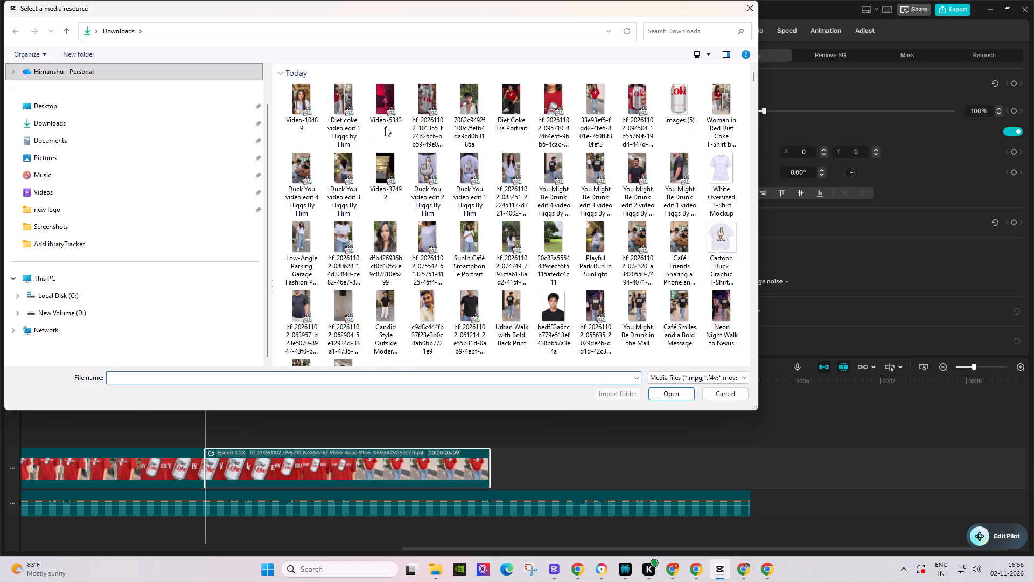
double_click(514, 107)
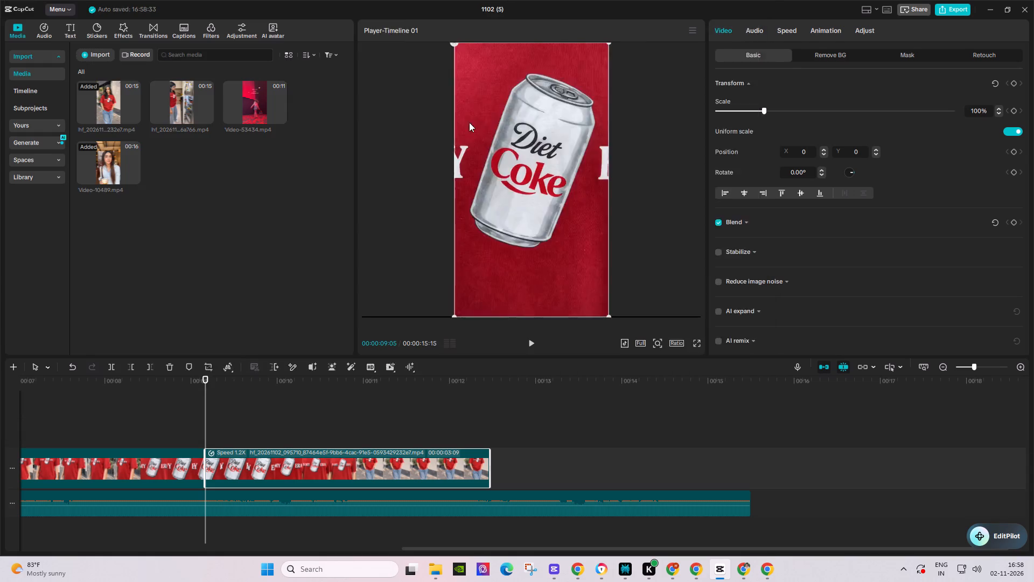
drag(150, 160, 158, 163)
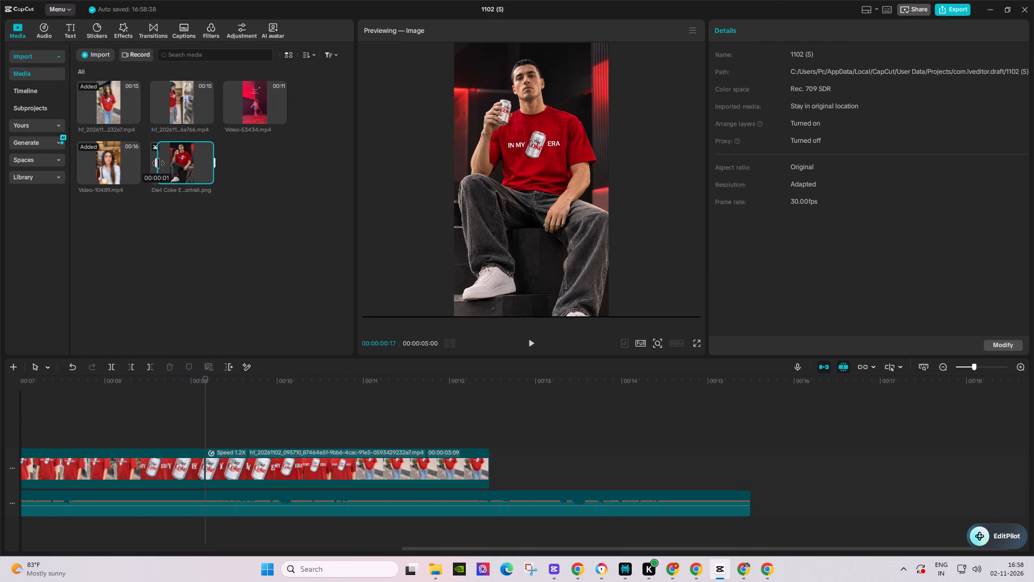
drag(158, 163, 181, 172)
drag(194, 169, 196, 204)
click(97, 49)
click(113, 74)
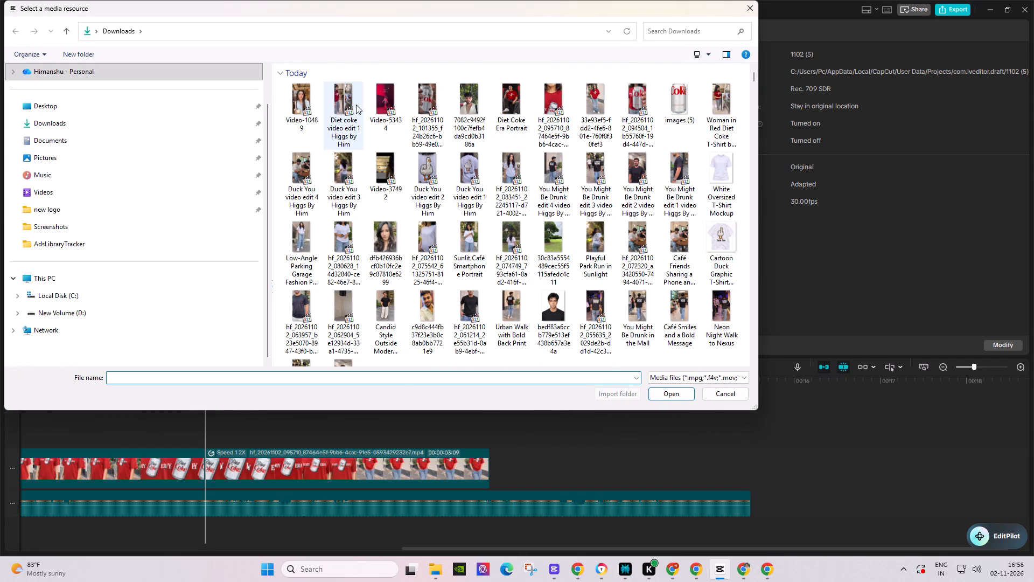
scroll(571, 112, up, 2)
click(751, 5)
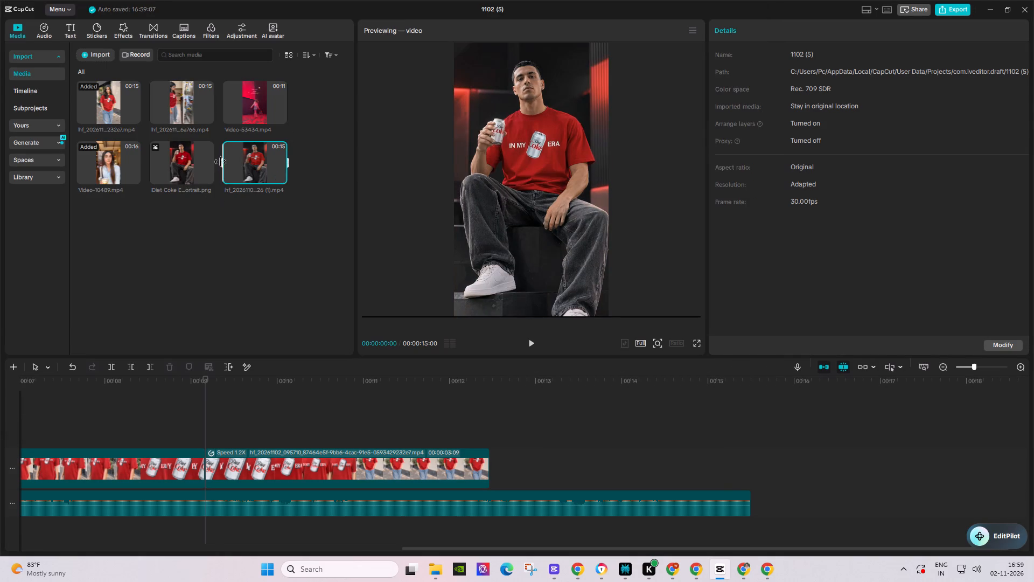
Trim the imported video's start to 00:00:02:15 and place it on the track above the T-shirt clip at 00:00:09:05.
drag(222, 163, 233, 168)
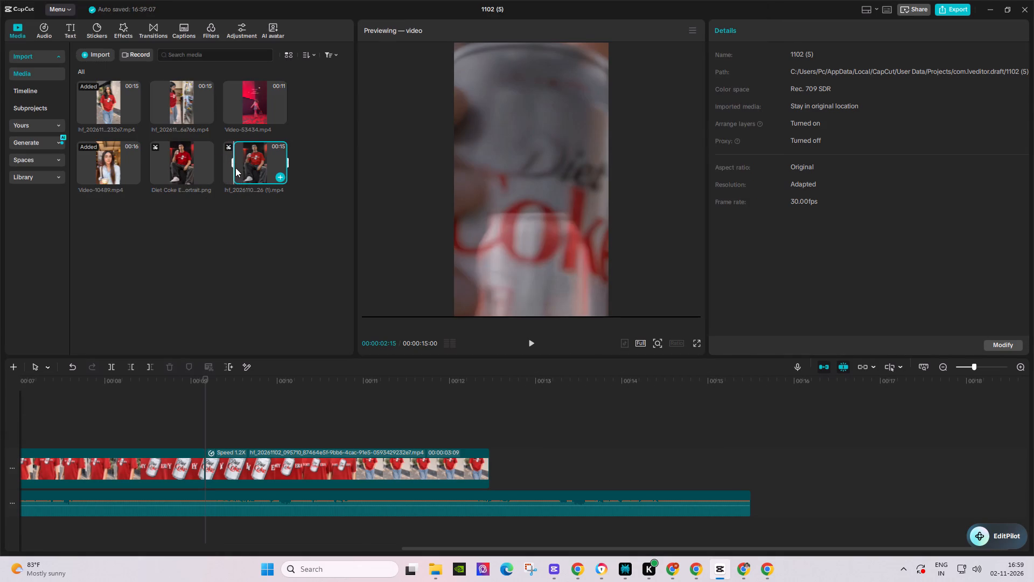
drag(238, 166, 207, 426)
Trim the overlaid can clip's beginning to a duration of 00:00:12:10 and reposition its start at 00:00:09:06.
click(176, 386)
key(space)
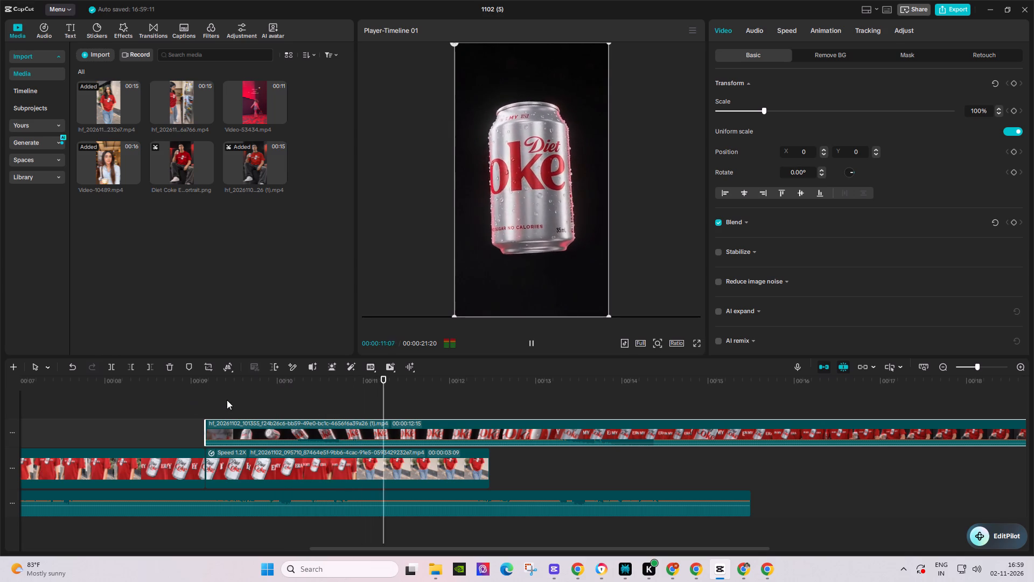
drag(230, 390, 208, 391)
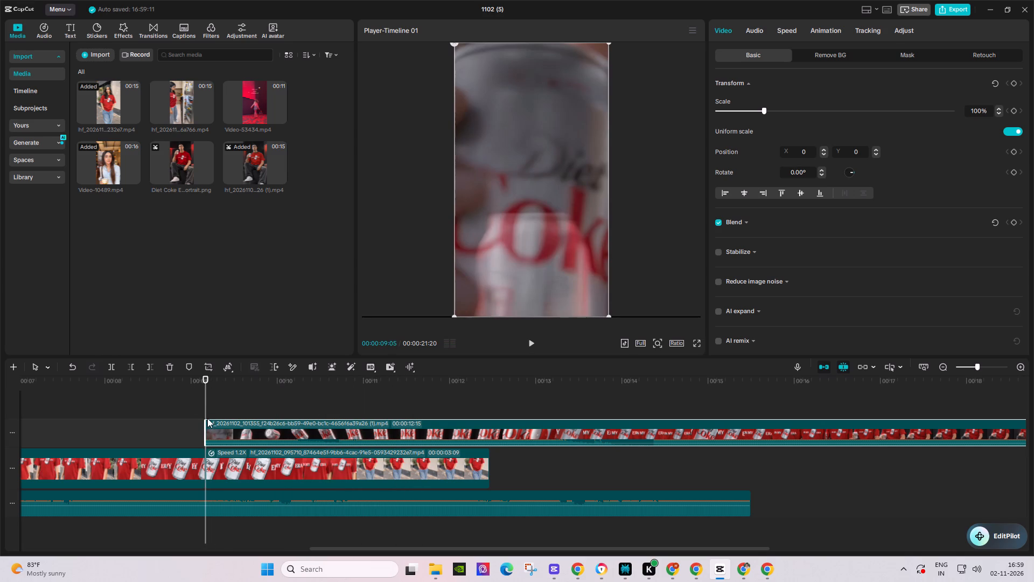
click(206, 419)
click(206, 427)
drag(206, 427, 221, 428)
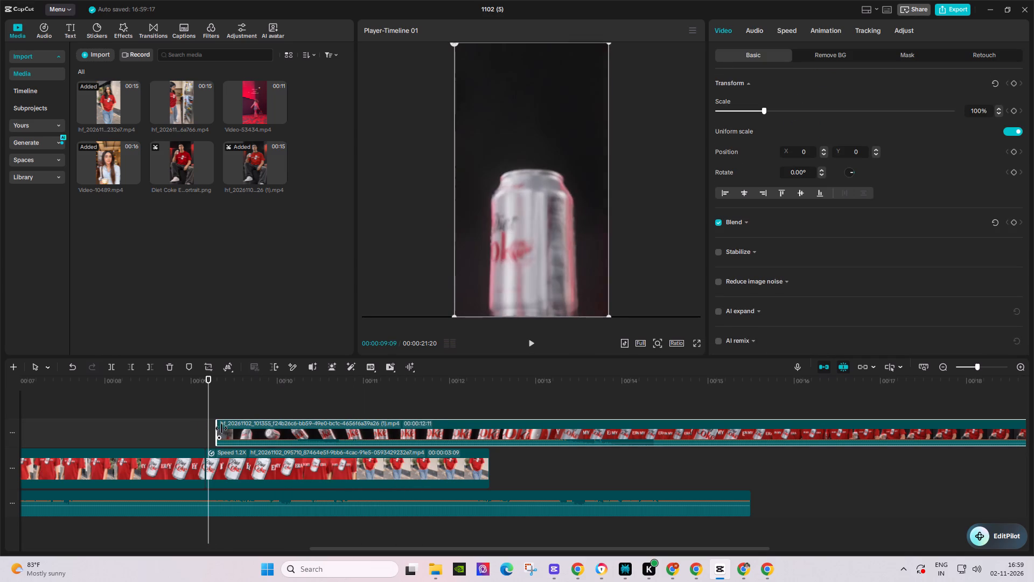
drag(221, 428, 225, 429)
drag(226, 427, 221, 427)
drag(241, 431, 227, 428)
Insert the can clip into the main track at the split, before the remaining T-shirt segment, and turn down its own sound.
drag(231, 468, 481, 473)
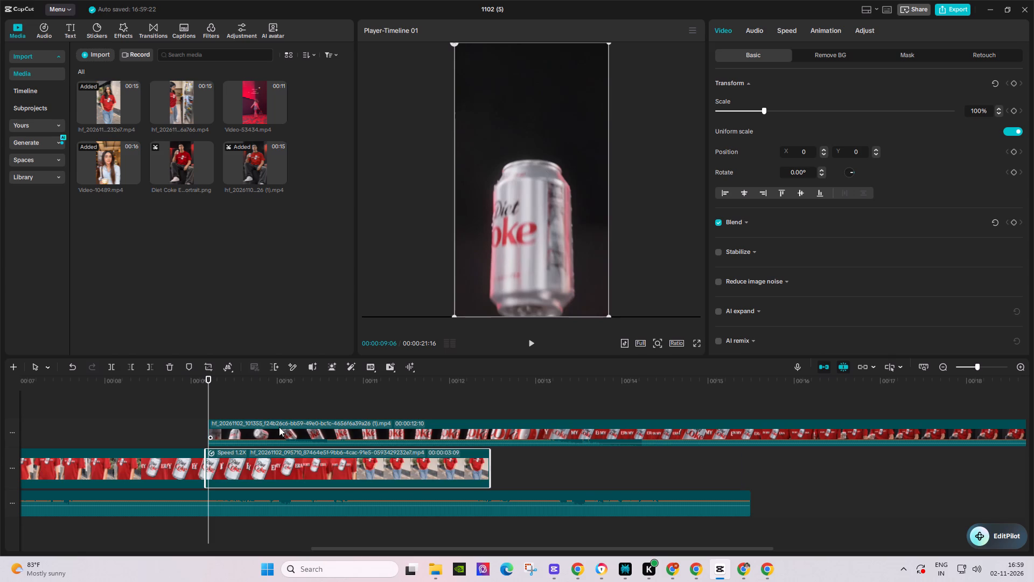
drag(244, 445, 246, 456)
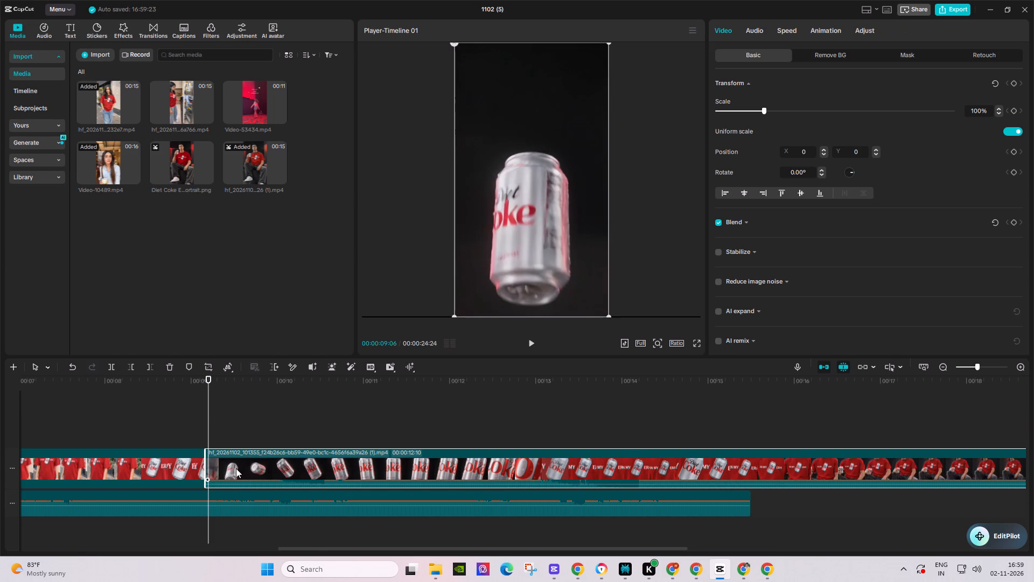
drag(240, 484, 239, 496)
Review the join and add the Dynamic Smear transition at the cut between the T-shirt clip and the can clip.
click(135, 375)
click(142, 384)
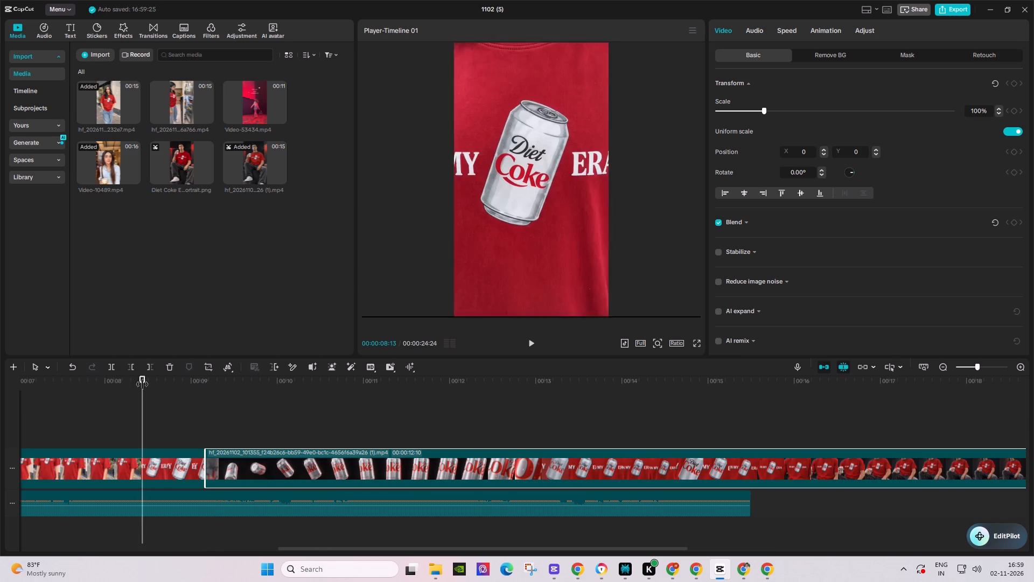
key(space)
click(70, 384)
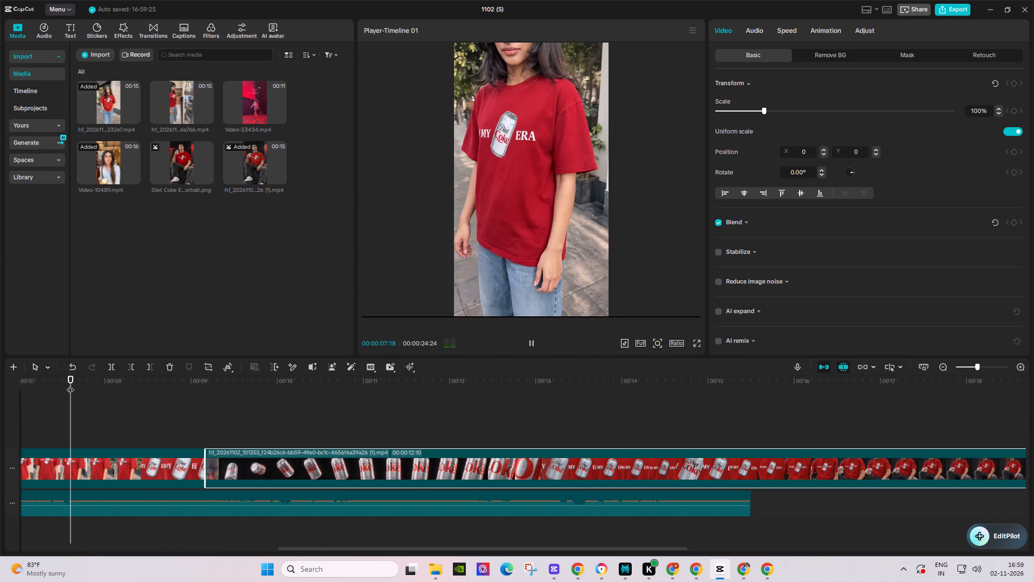
key(space)
key(space)
click(172, 468)
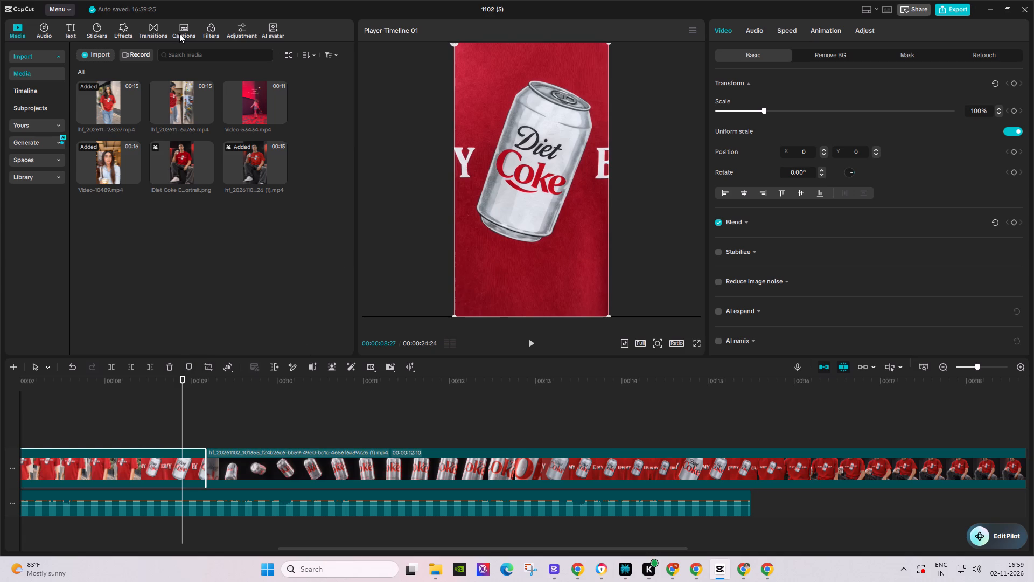
click(152, 31)
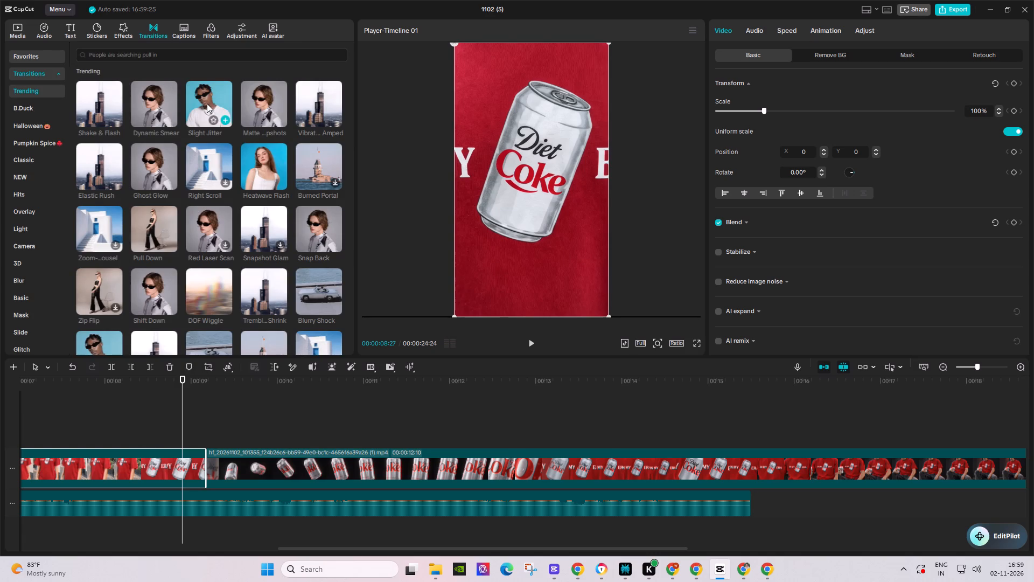
drag(157, 98, 195, 460)
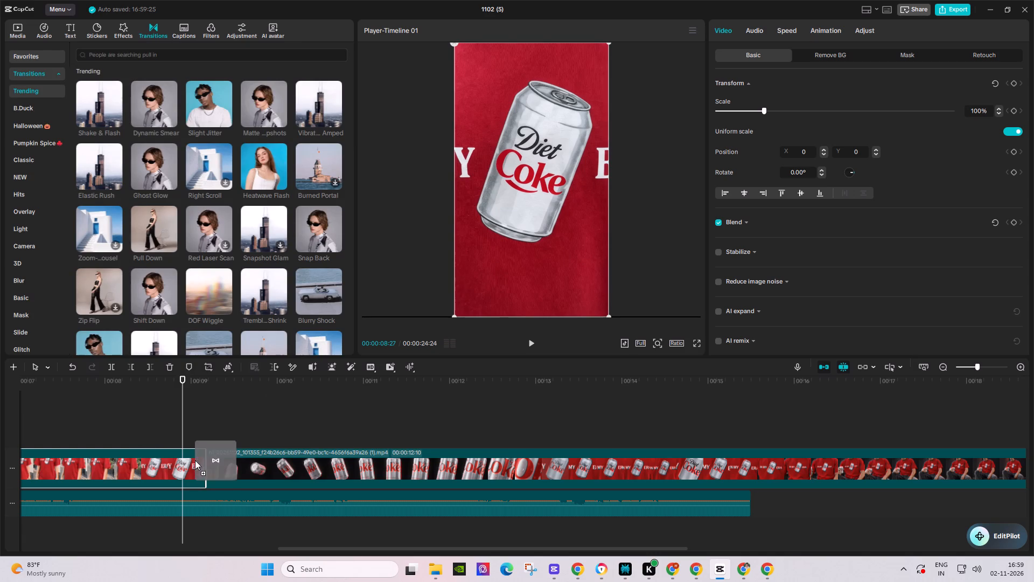
Place the Dynamic Smear transition on the cut into the can clip and play through the result.
drag(195, 460, 192, 467)
click(133, 398)
key(space)
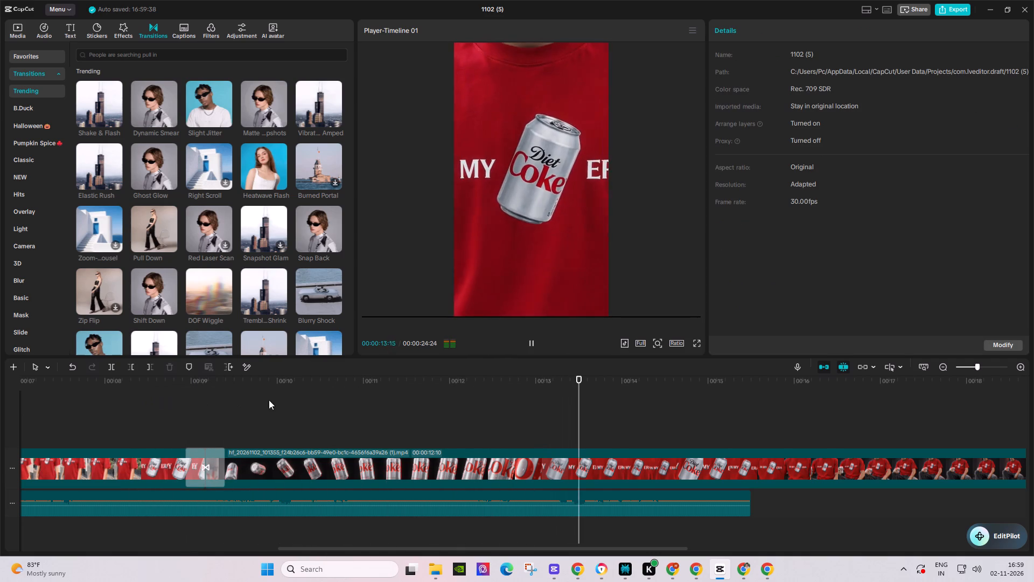
key(space)
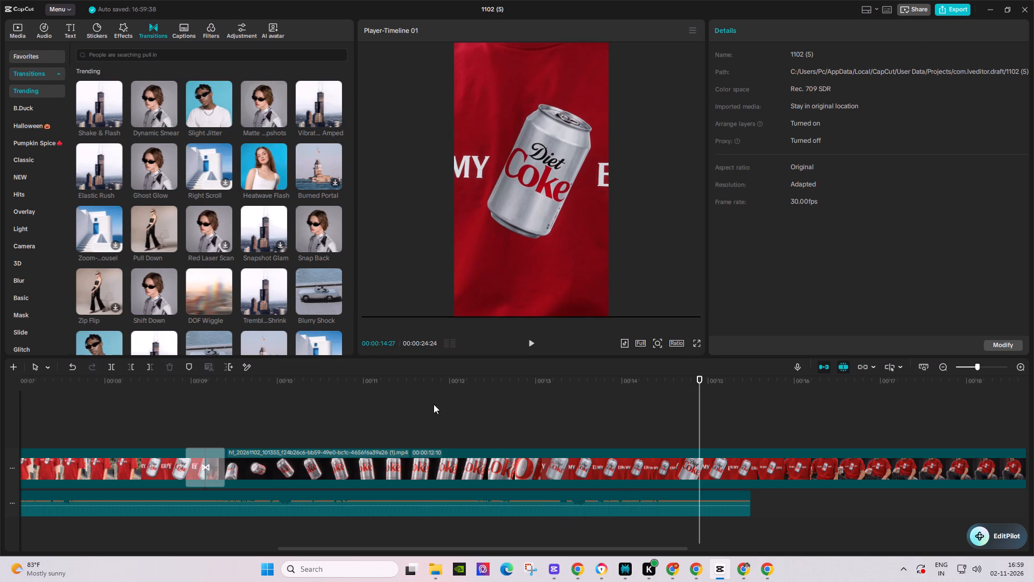
click(428, 392)
key(space)
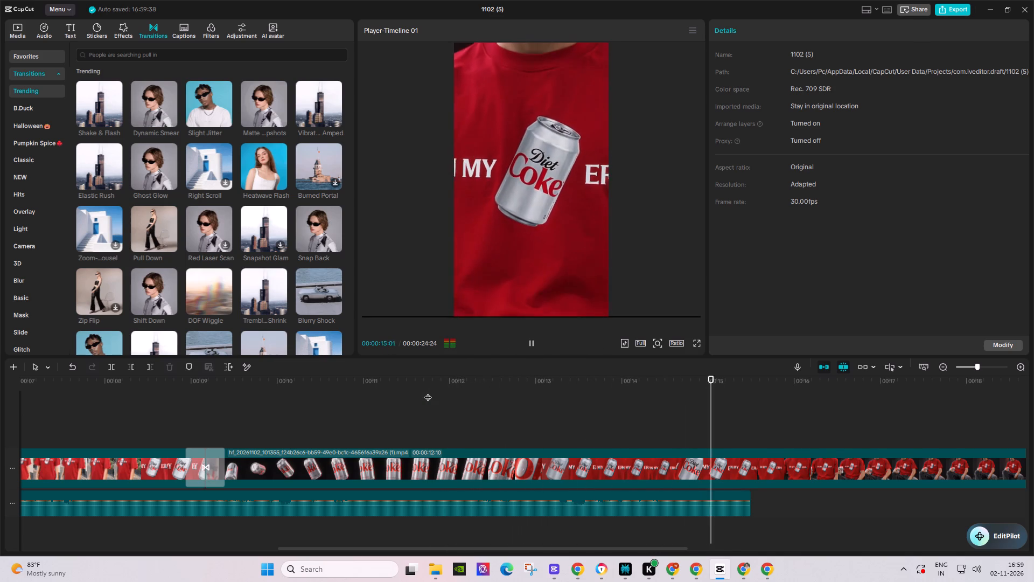
key(space)
Find the extreme close-up of the can and cut off the rest of the can clip from 00:00:12:28.
click(457, 392)
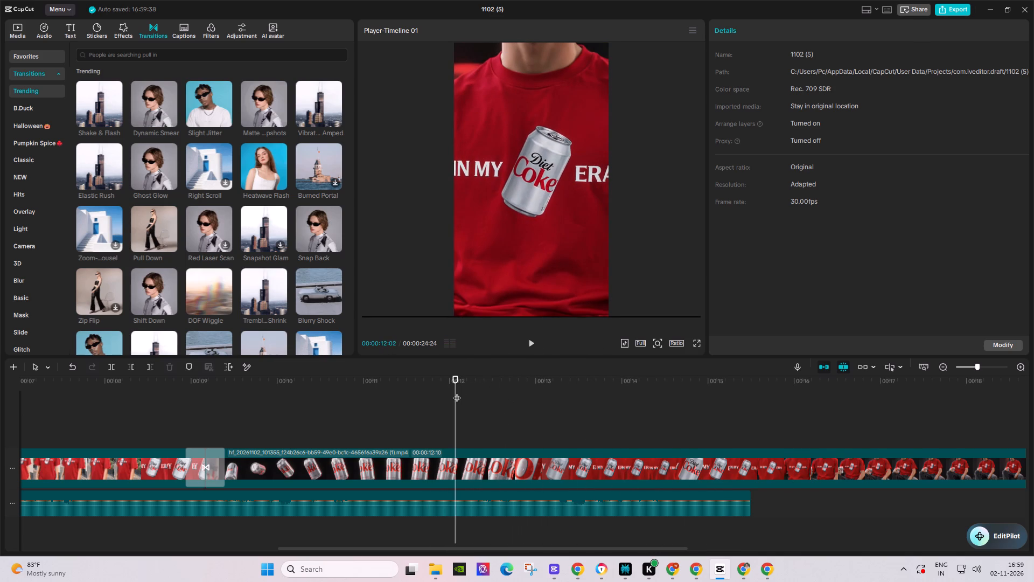
key(space)
key(space)
key(space)
key(space)
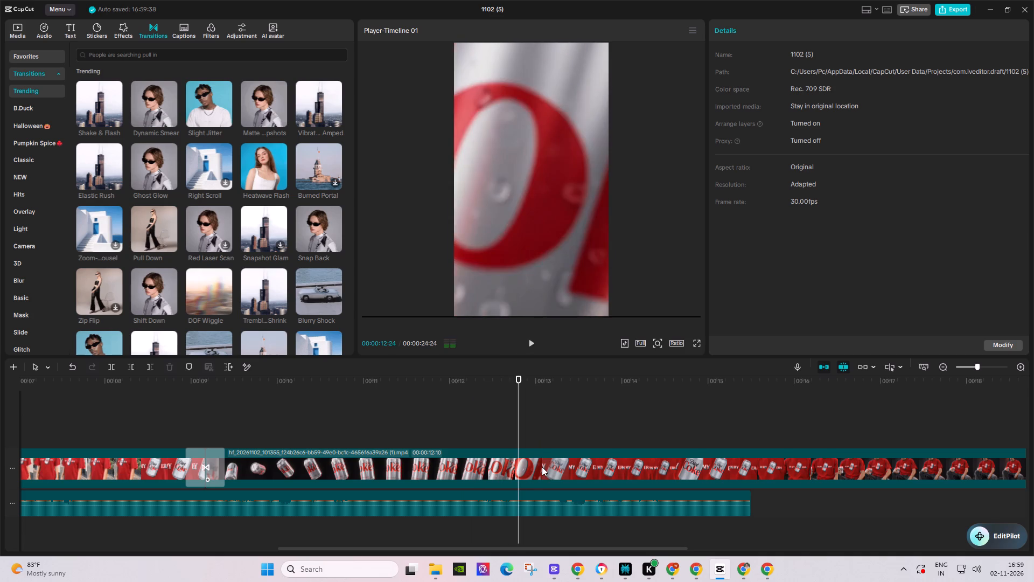
key(space)
key(space)
key(Left)
click(542, 466)
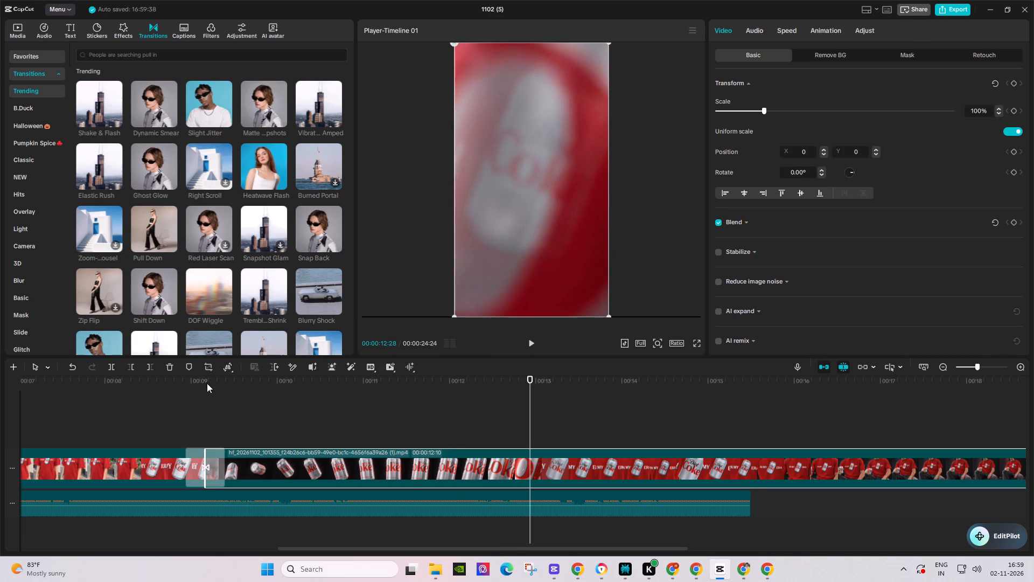
click(149, 366)
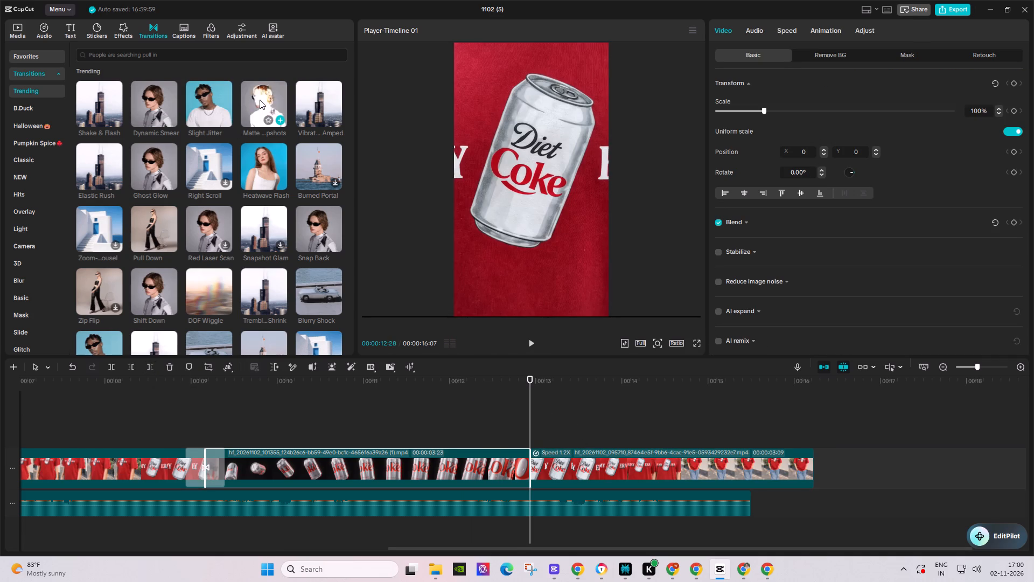
Add the Matte ..pshots transition at the cut between the can clip and the last T-shirt segment, and preview it.
drag(261, 100, 516, 463)
click(494, 401)
key(space)
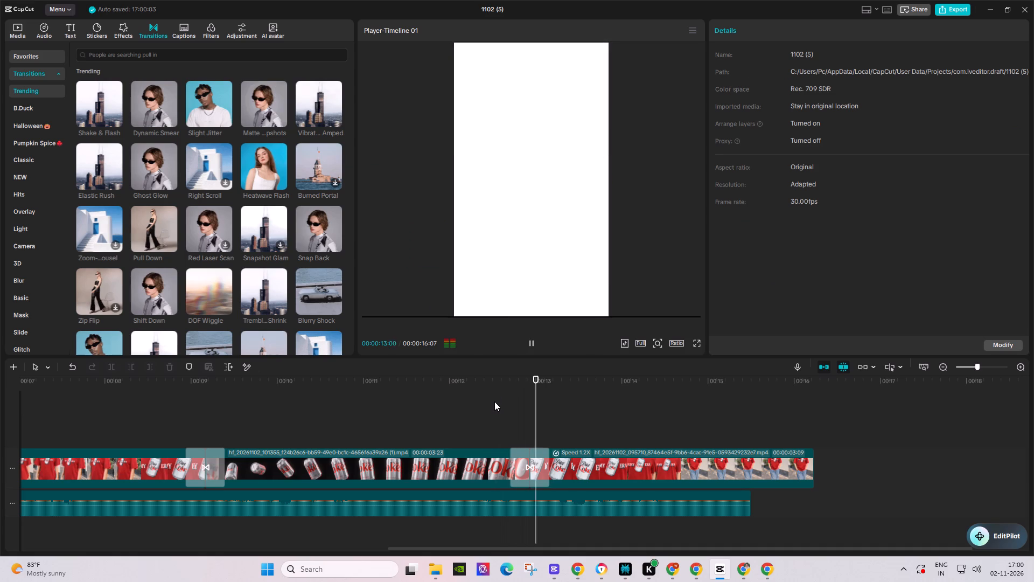
key(space)
Trim about 10 frames off the start of the last T-shirt segment.
drag(536, 388, 556, 395)
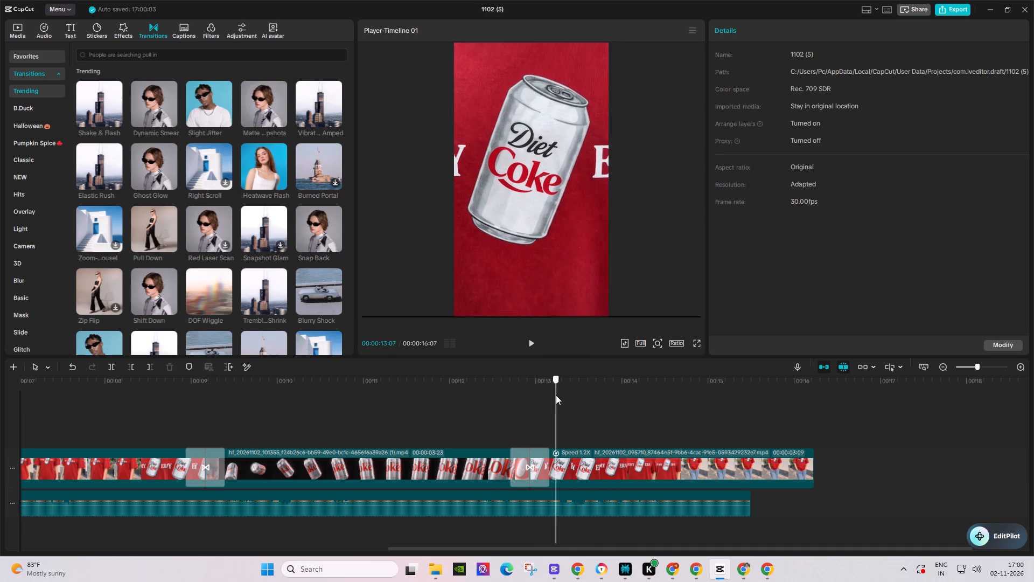
drag(556, 395, 560, 398)
click(128, 364)
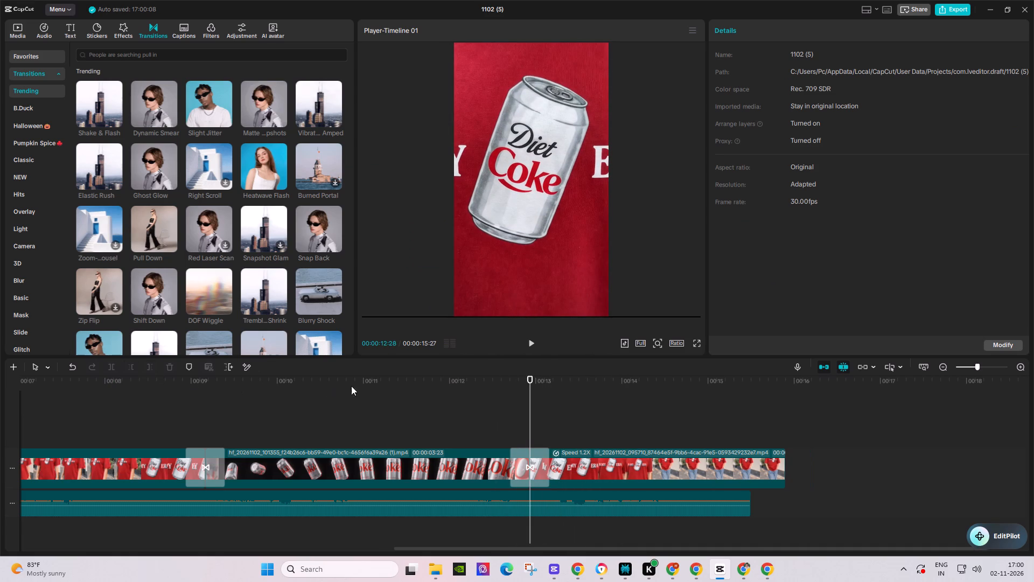
Review the ending and trim the last T-shirt segment's end to 00:00:15:15, level with the end of the audio.
click(127, 383)
key(space)
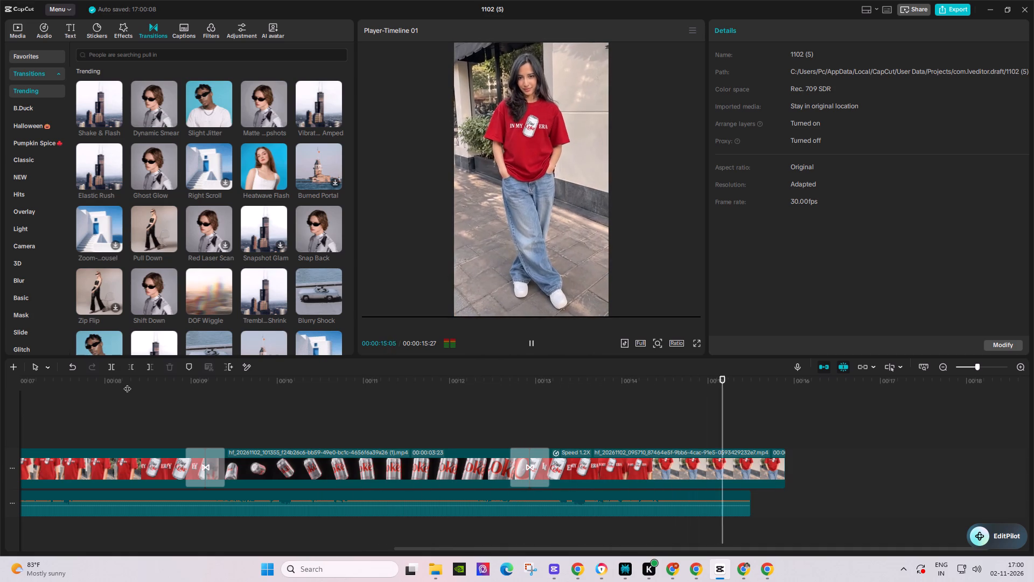
key(space)
click(631, 388)
key(space)
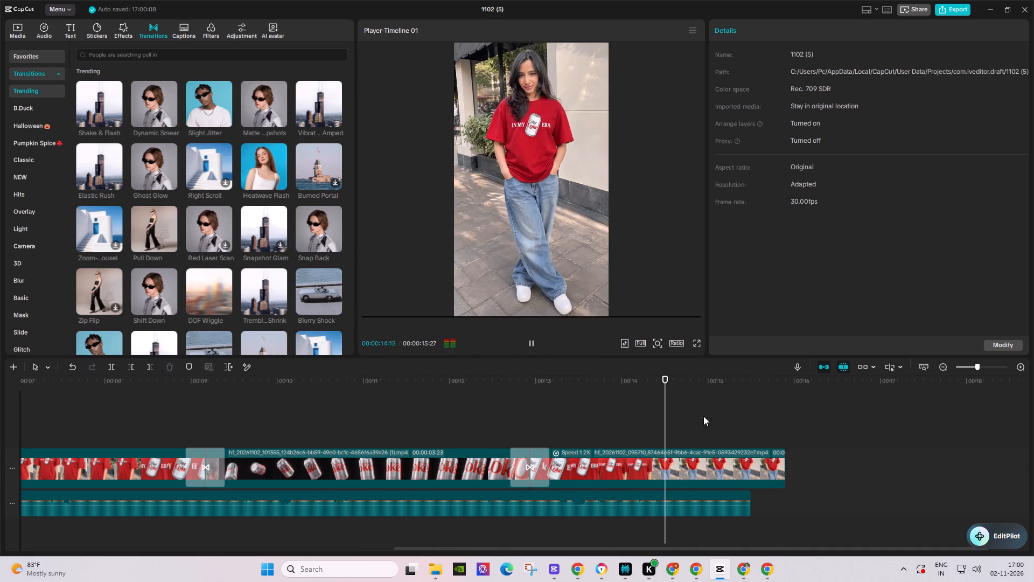
key(space)
key(space)
key(space)
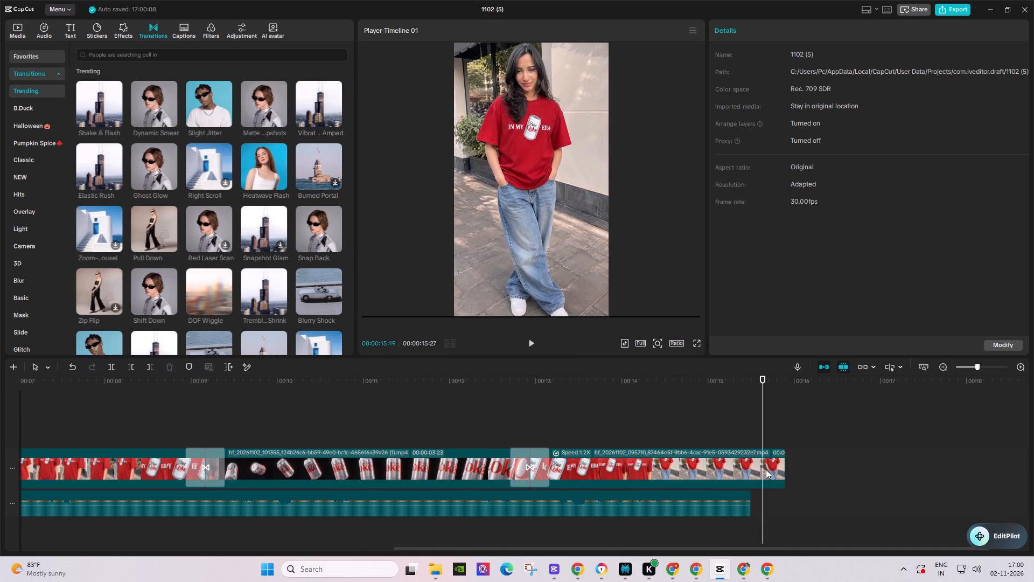
click(766, 469)
drag(759, 410, 750, 406)
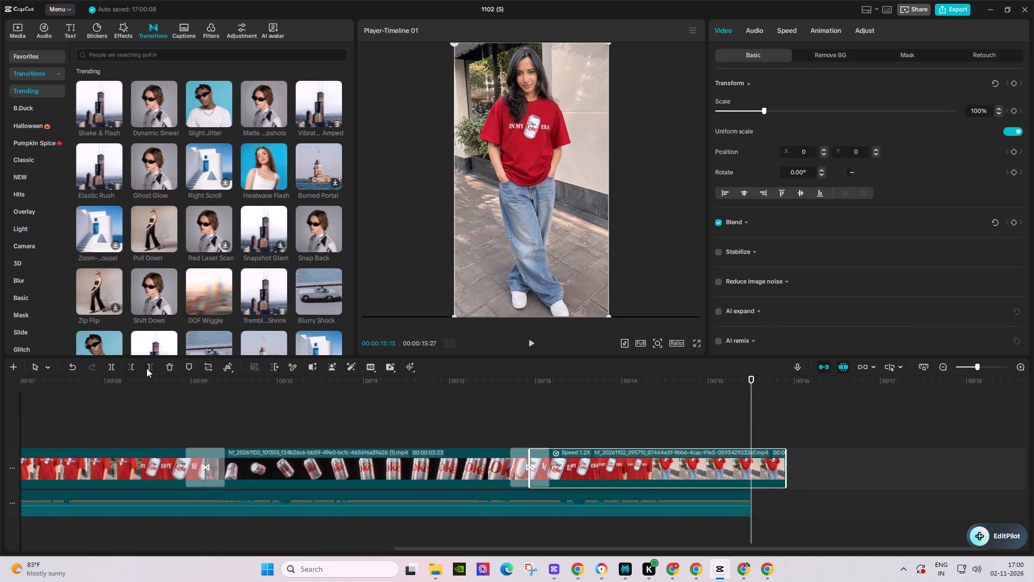
click(149, 368)
Play the whole edit from the beginning in full screen.
drag(144, 387, 0, 426)
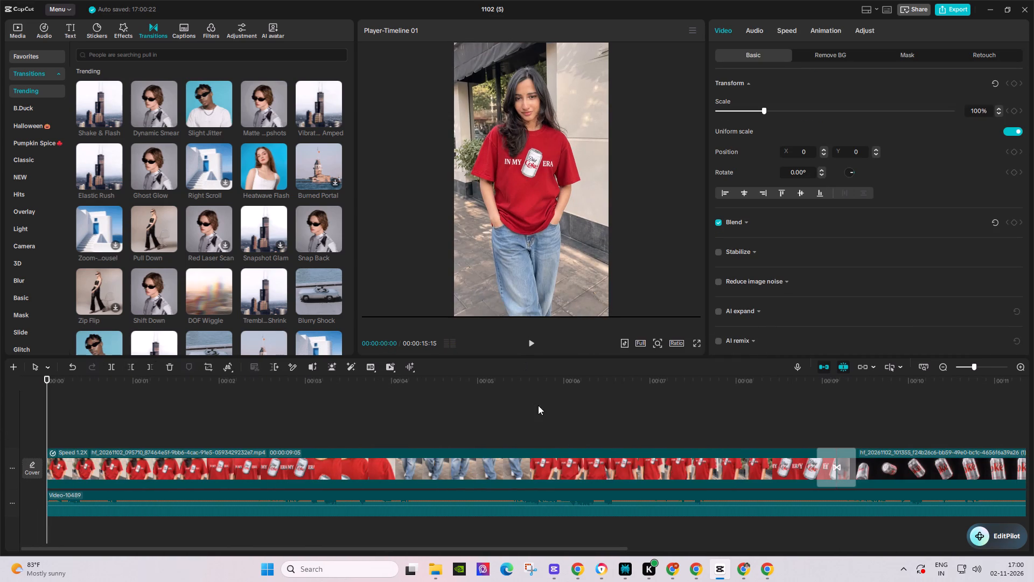
click(697, 342)
key(space)
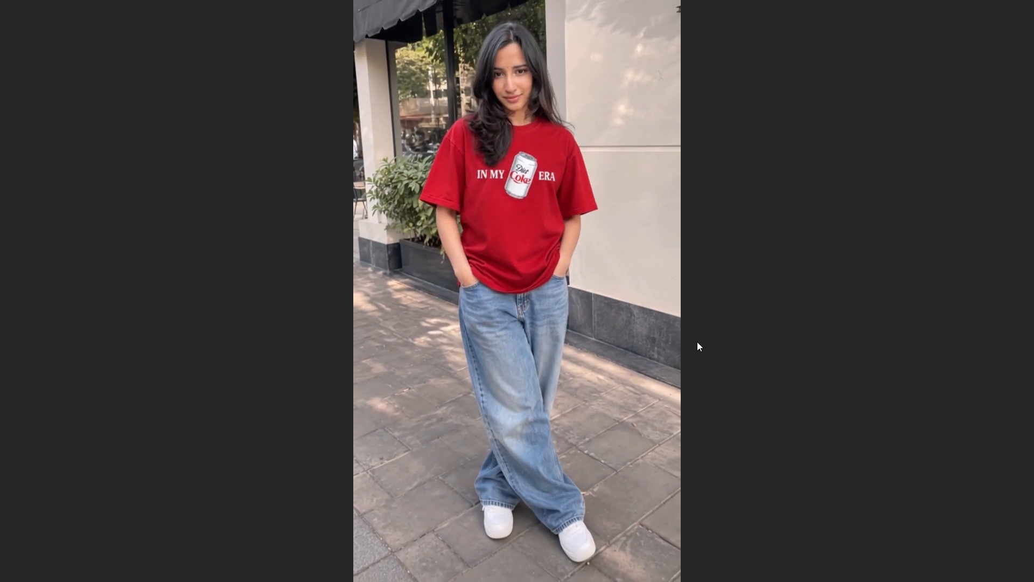
click(684, 302)
click(664, 532)
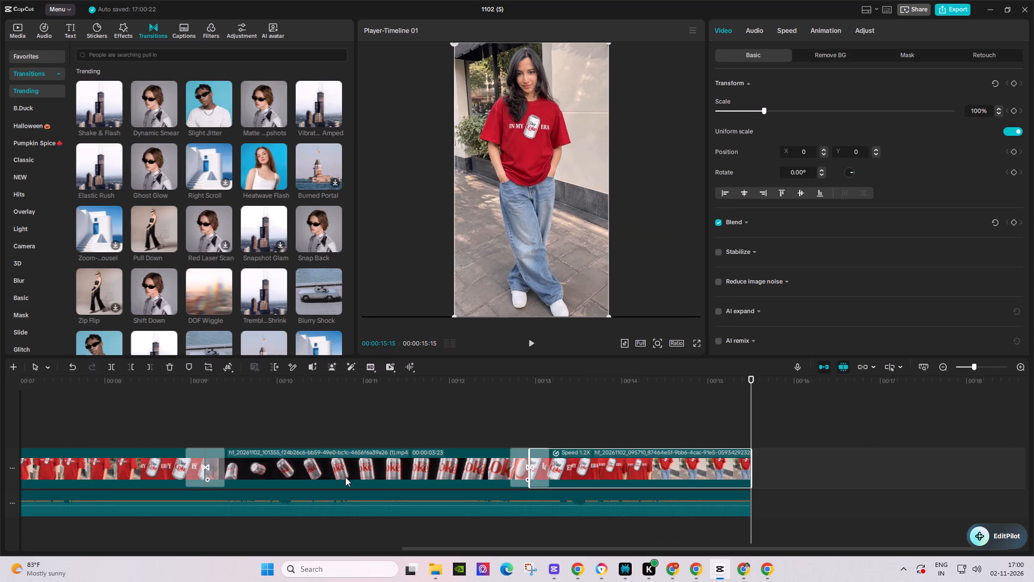
Set the first T-shirt clip's speed to 1.40x and play it from the beginning.
drag(431, 551, 131, 550)
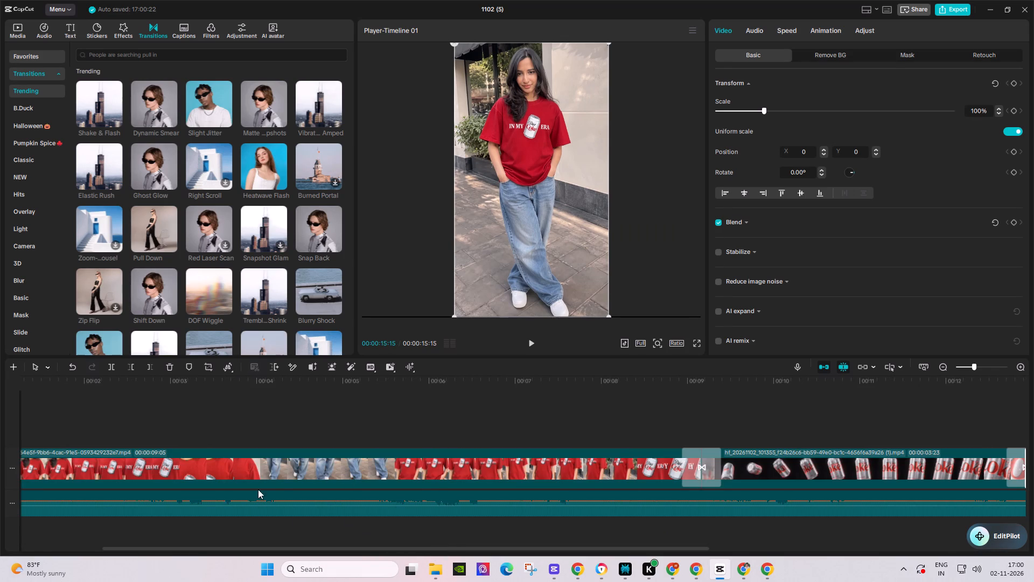
click(260, 477)
click(787, 32)
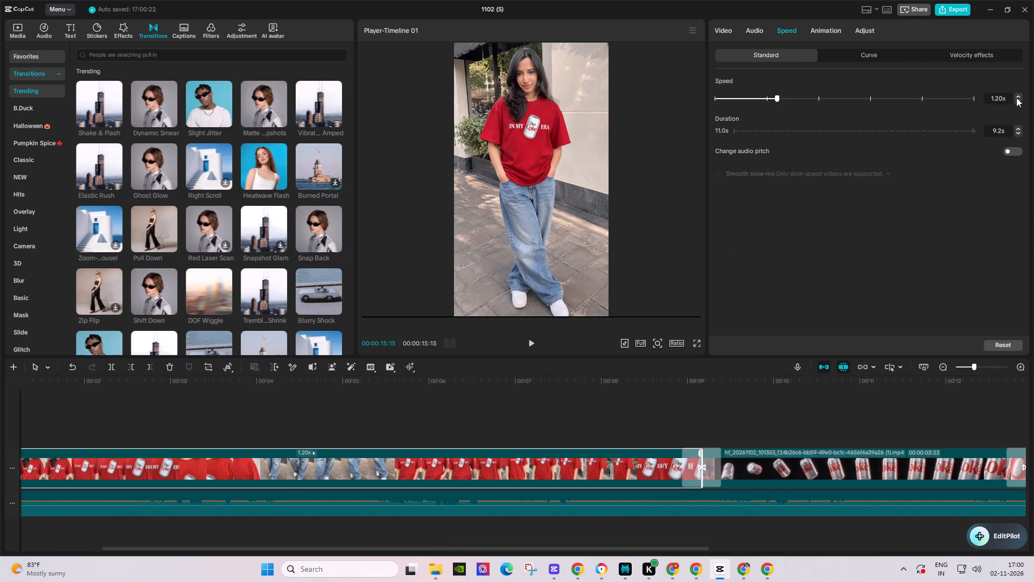
double_click(1018, 96)
drag(139, 390, 0, 405)
key(space)
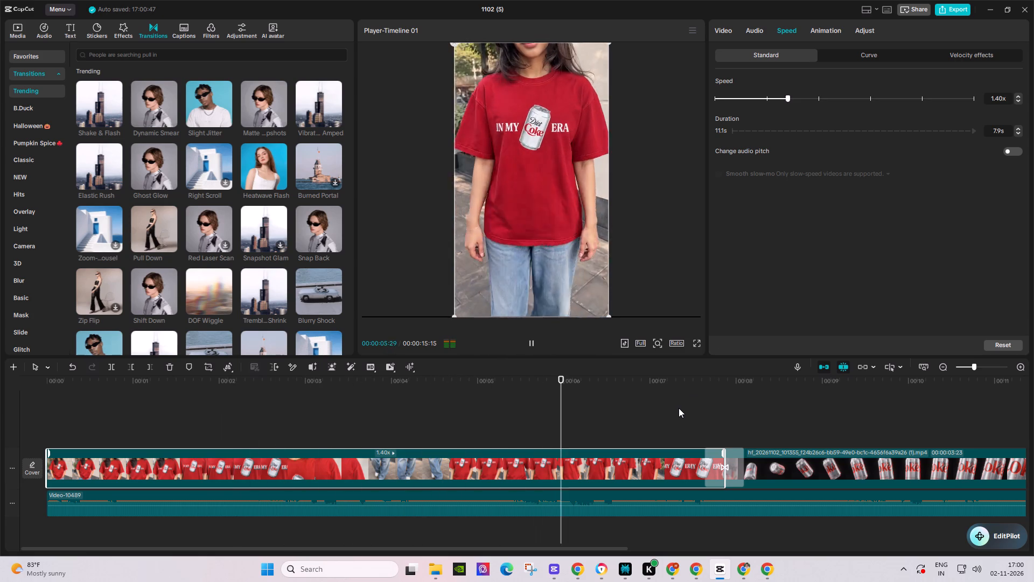
key(space)
Split the first T-shirt clip at 00:00:04:17, at the end of the walking-feet shot.
click(398, 383)
key(space)
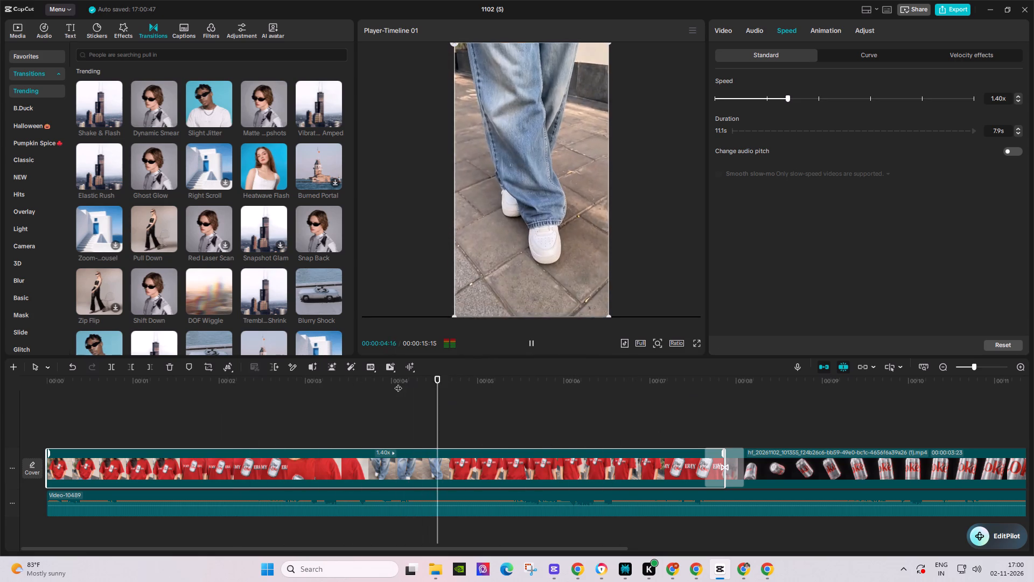
key(space)
key(space)
key(space)
click(398, 383)
key(space)
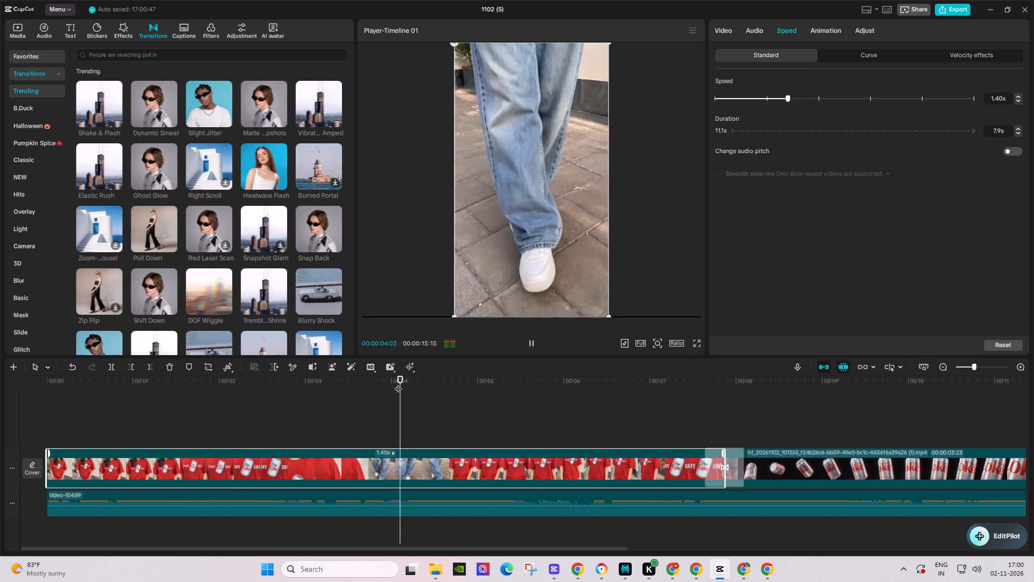
key(space)
key(Left)
key(Left)
key(Left)
key(Left)
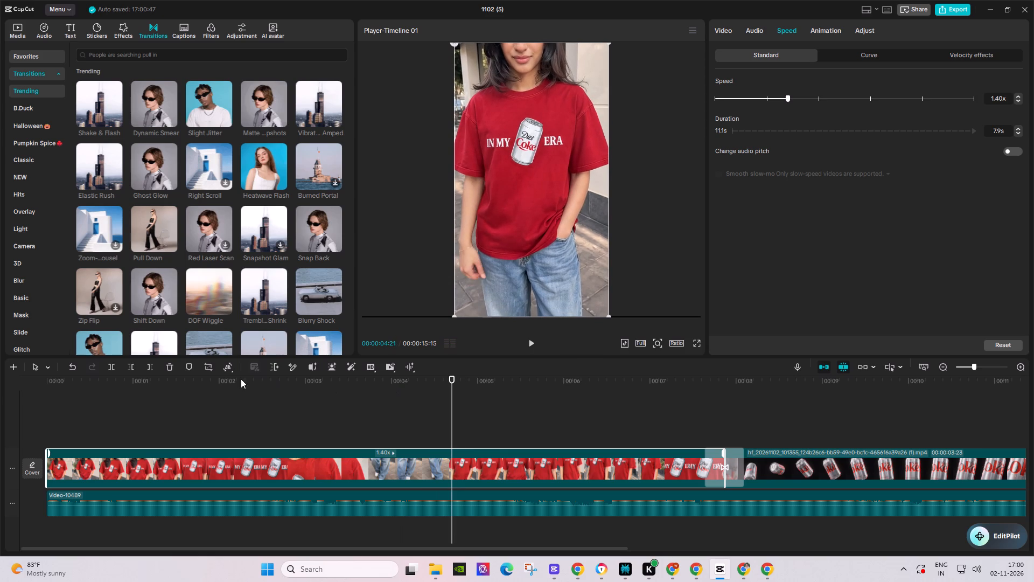
key(Left)
key(Left)
key(Left)
click(111, 368)
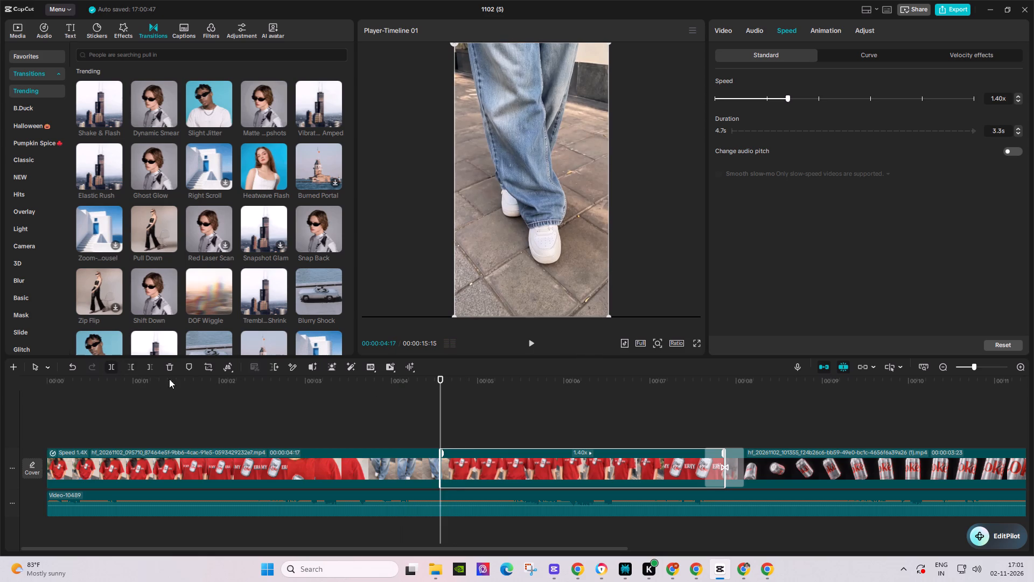
Trim away the start of the segment after the split, up to 00:00:05:22.
key(space)
key(space)
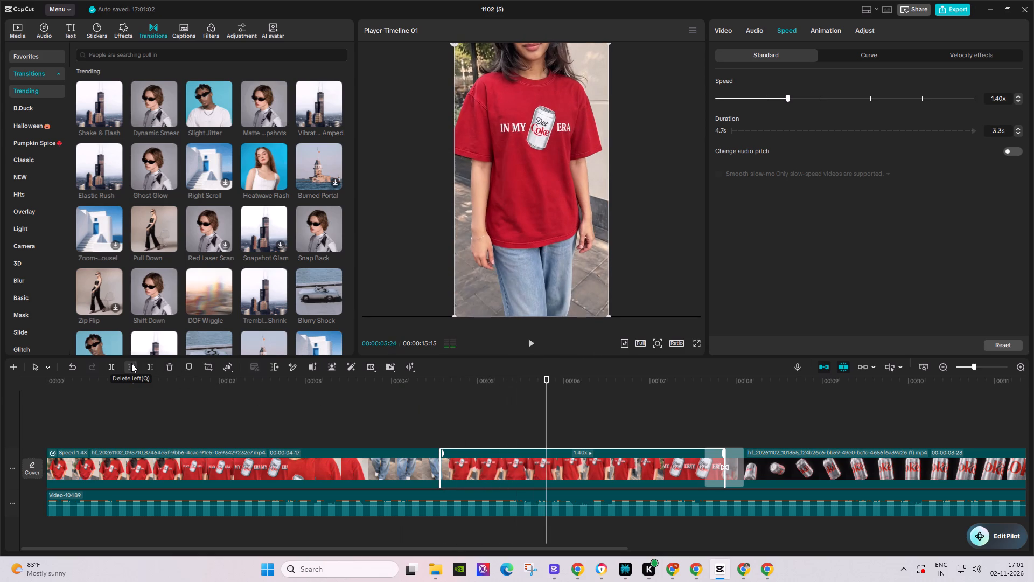
key(Left)
key(Left)
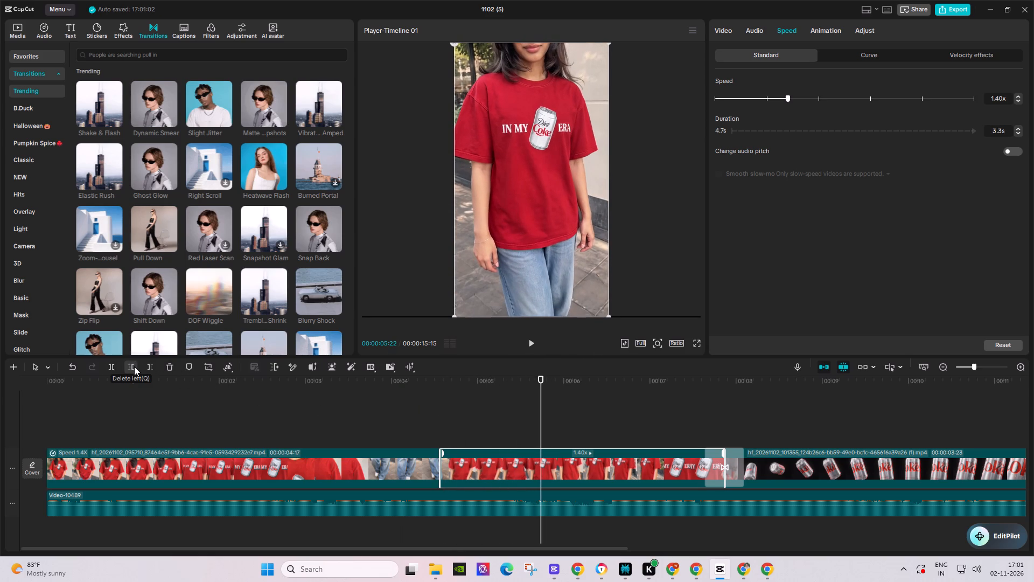
click(136, 366)
Play the edit from the shortened segment through the can clip and its transition into the last T-shirt segment.
click(406, 386)
key(space)
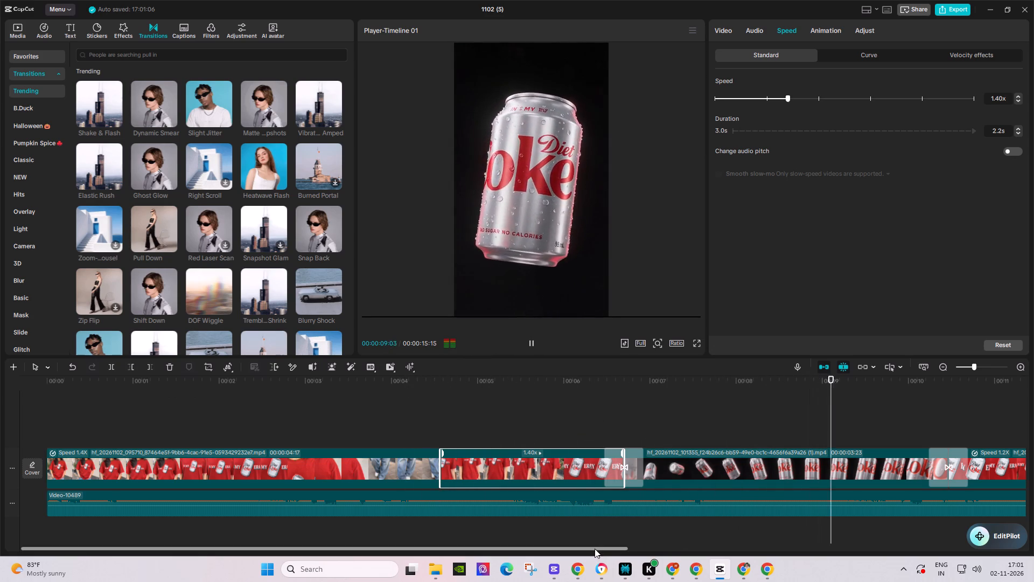
drag(595, 546, 821, 552)
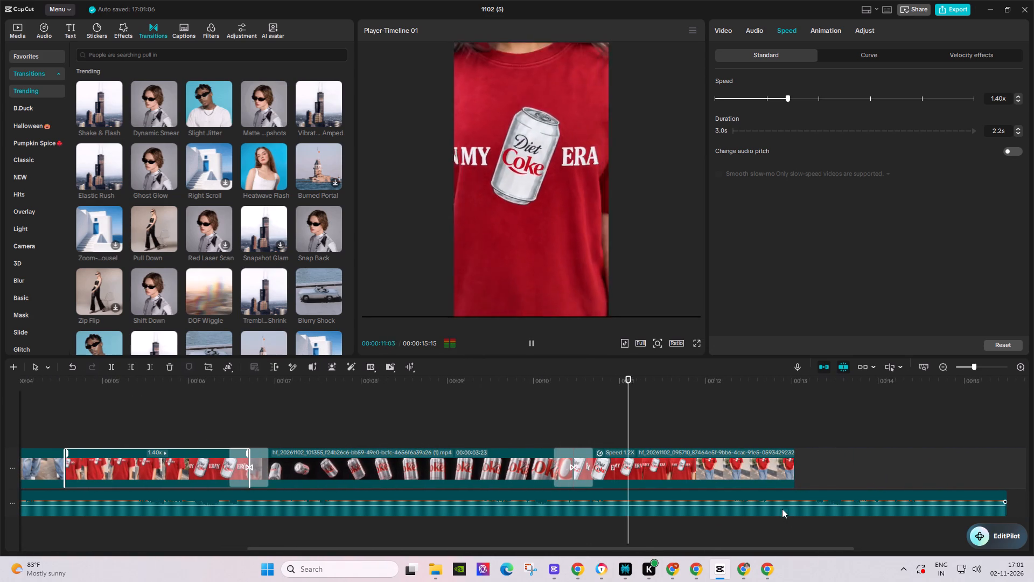
key(space)
click(578, 397)
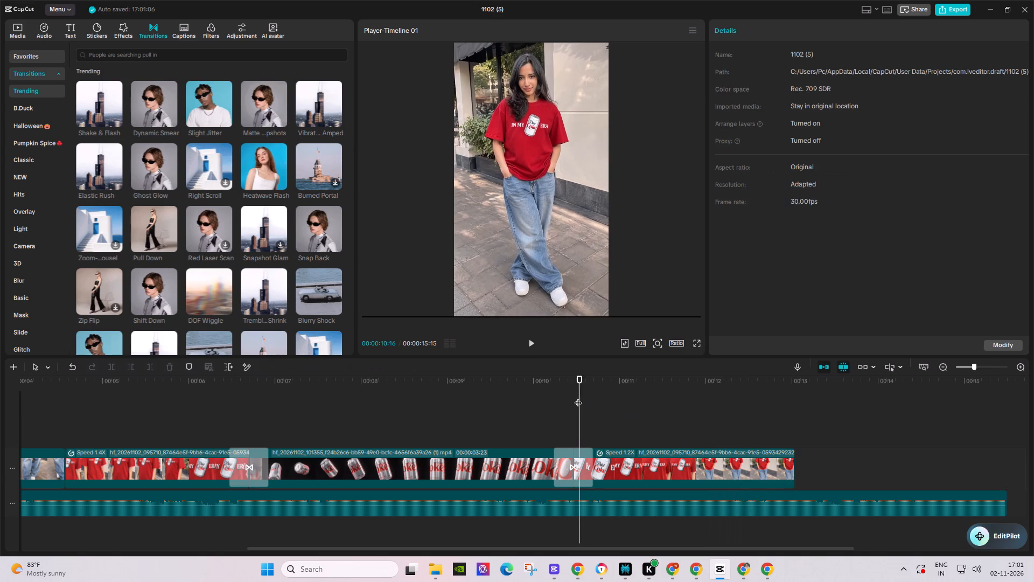
key(space)
key(space)
key(space)
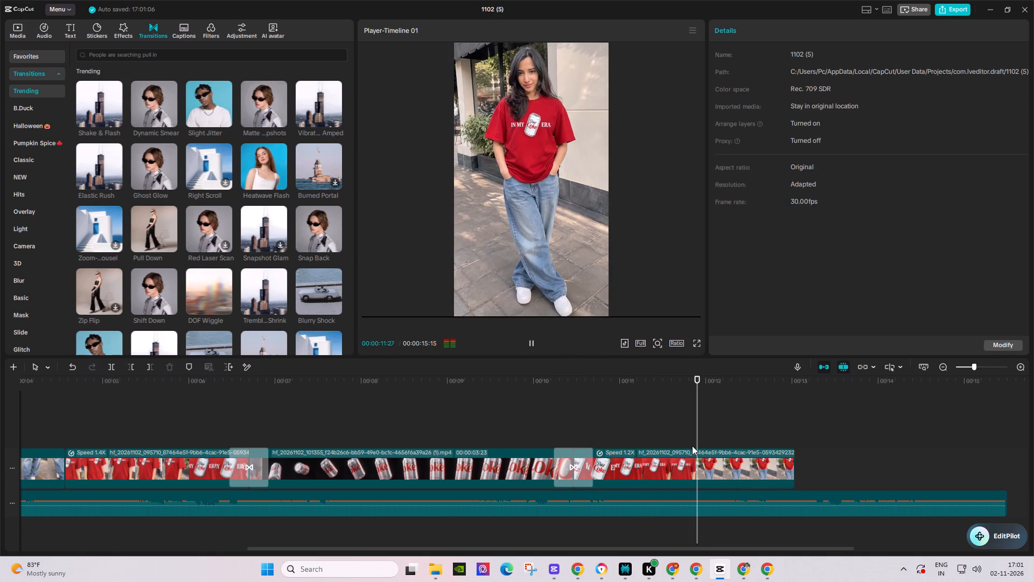
key(space)
Split the last T-shirt segment at 00:00:11:21, just before the full-length standing shot.
click(532, 386)
key(space)
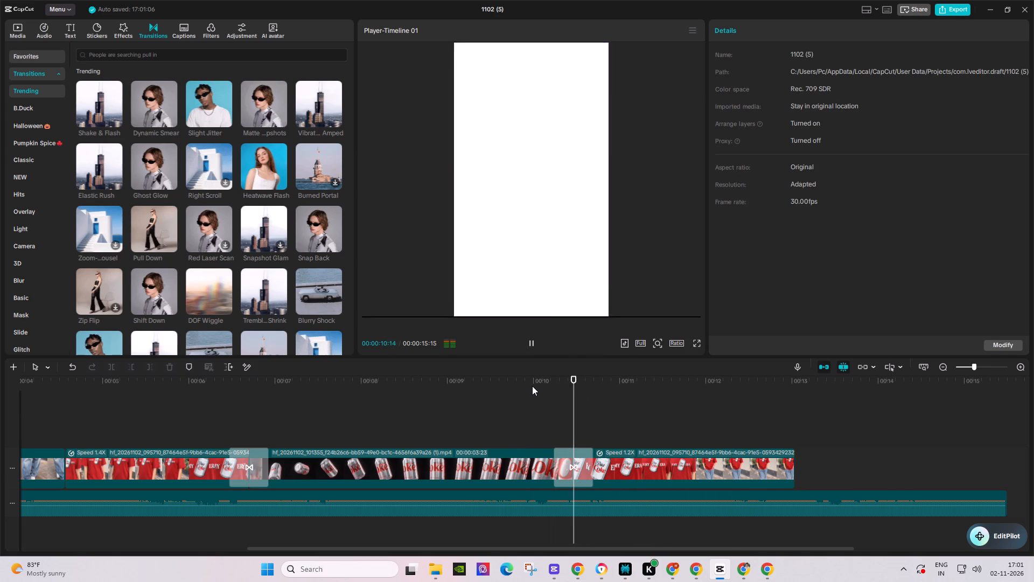
key(space)
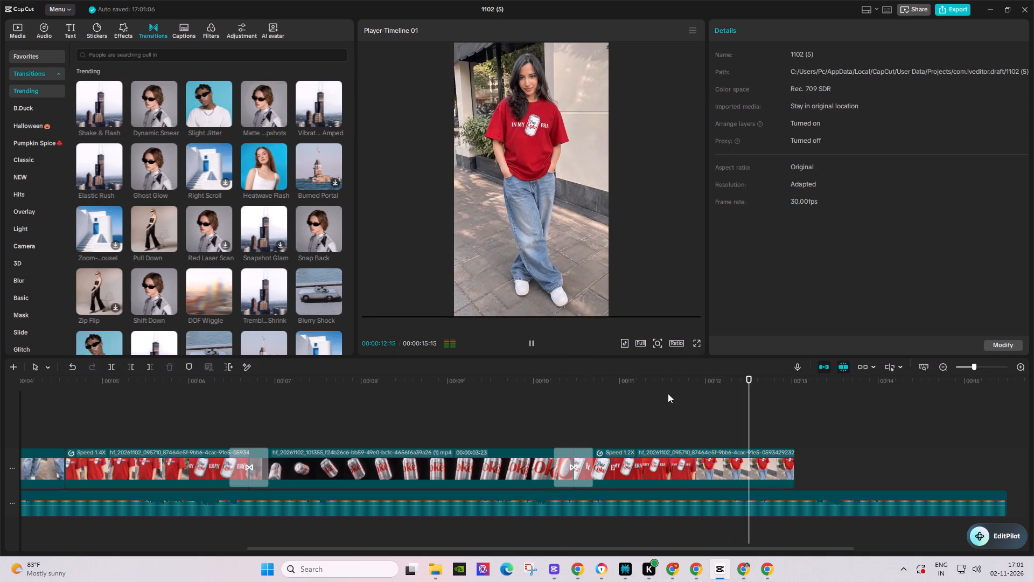
click(648, 389)
key(space)
key(space)
key(space)
key(space)
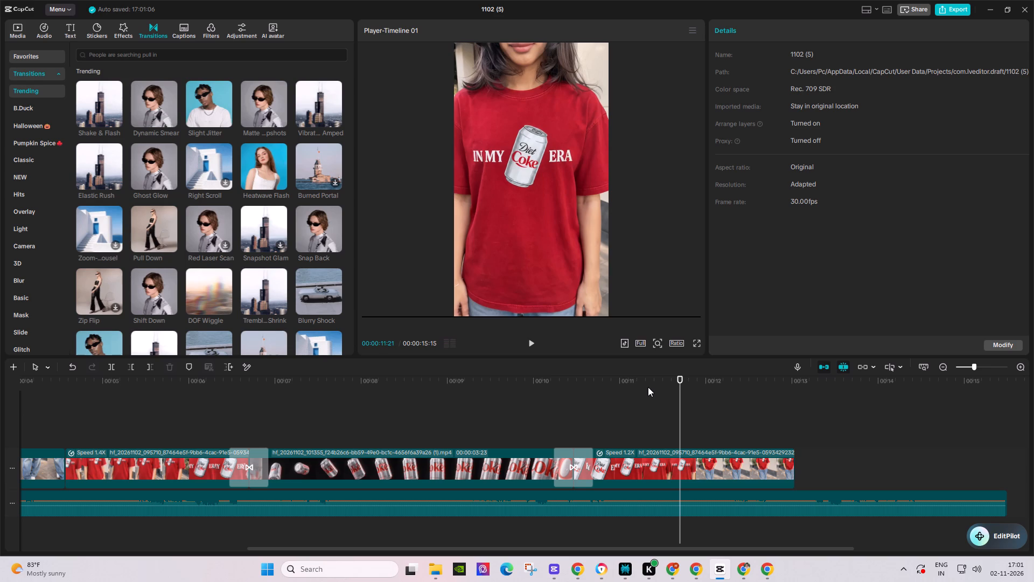
key(Right)
key(Left)
click(112, 364)
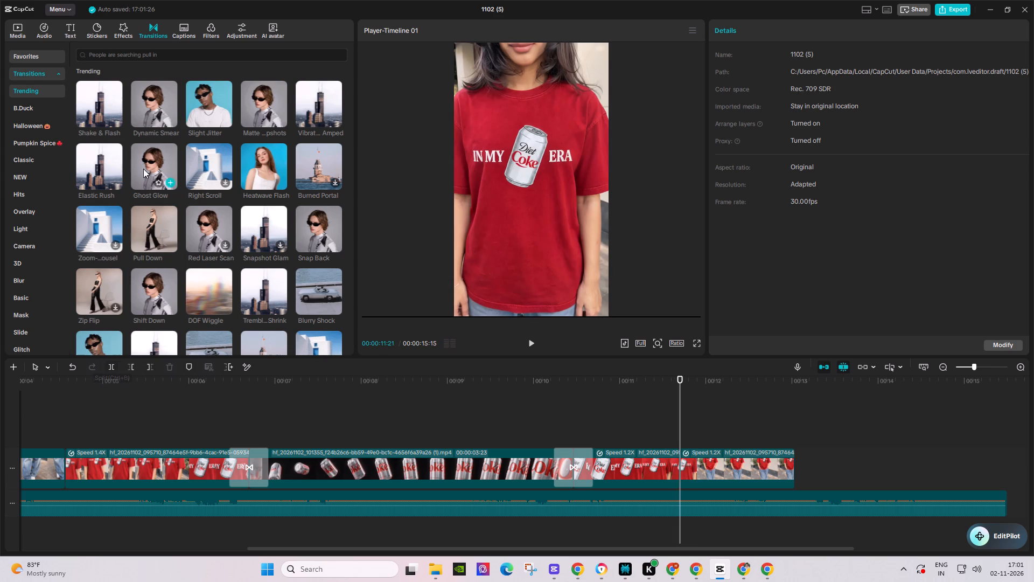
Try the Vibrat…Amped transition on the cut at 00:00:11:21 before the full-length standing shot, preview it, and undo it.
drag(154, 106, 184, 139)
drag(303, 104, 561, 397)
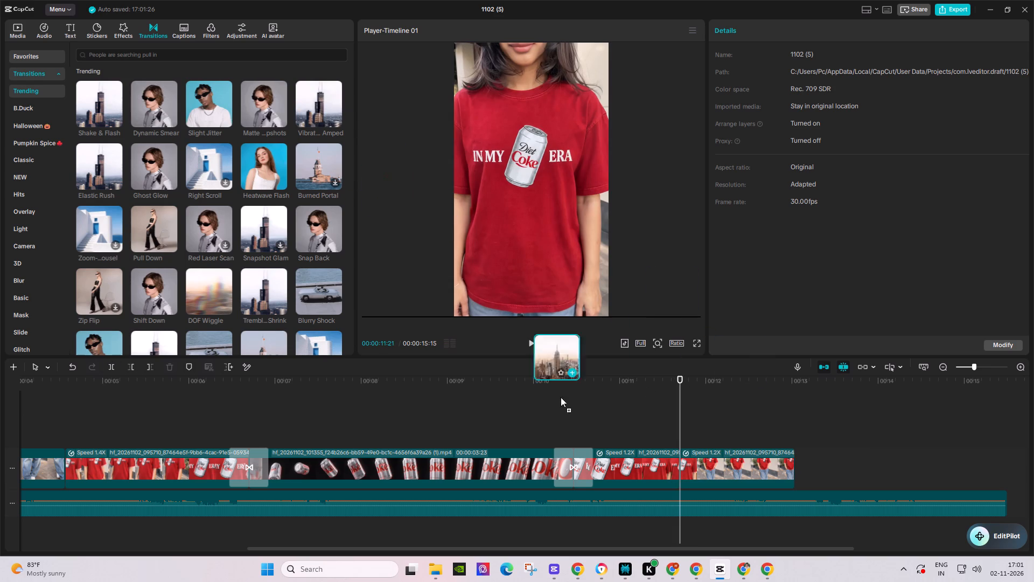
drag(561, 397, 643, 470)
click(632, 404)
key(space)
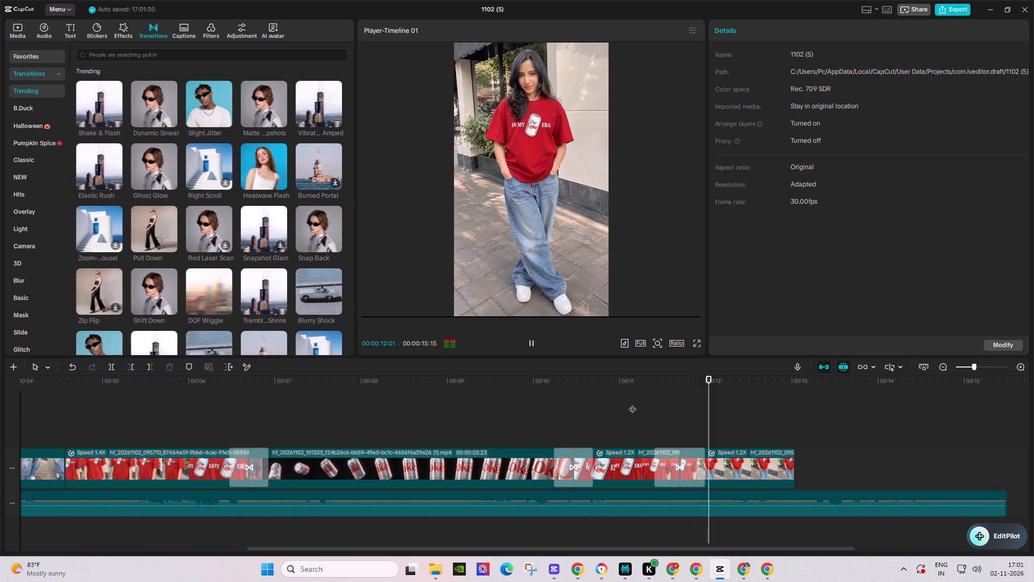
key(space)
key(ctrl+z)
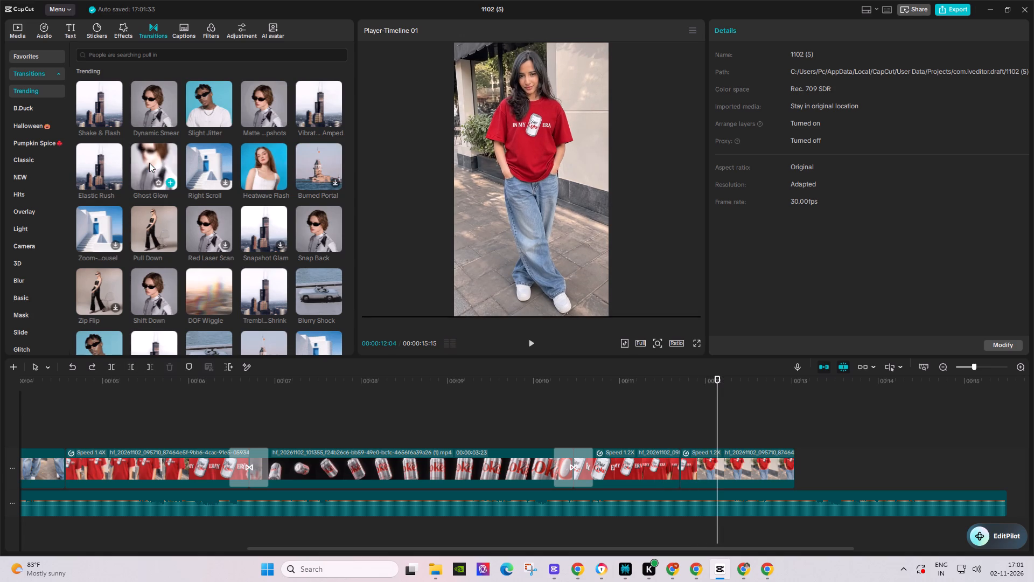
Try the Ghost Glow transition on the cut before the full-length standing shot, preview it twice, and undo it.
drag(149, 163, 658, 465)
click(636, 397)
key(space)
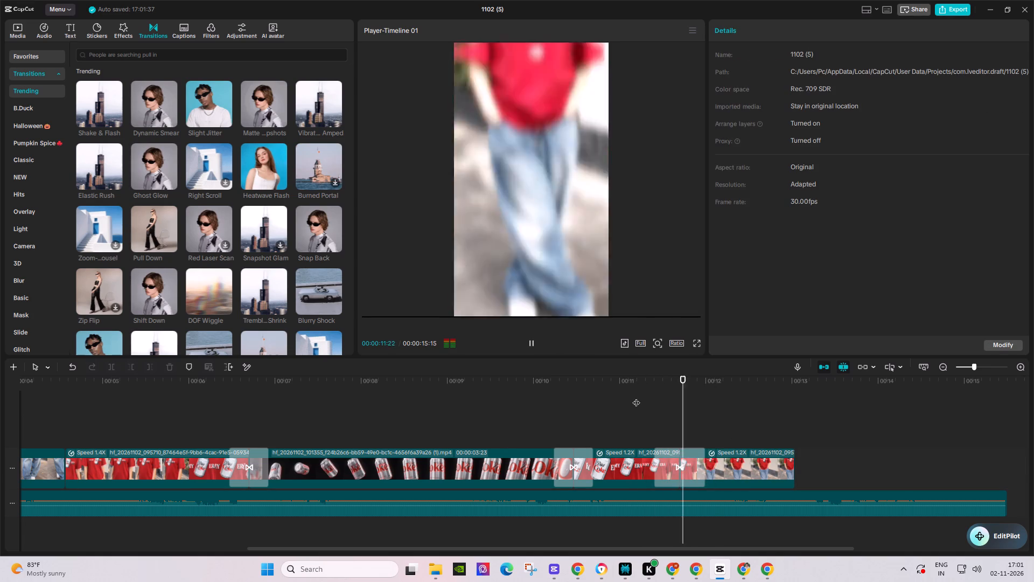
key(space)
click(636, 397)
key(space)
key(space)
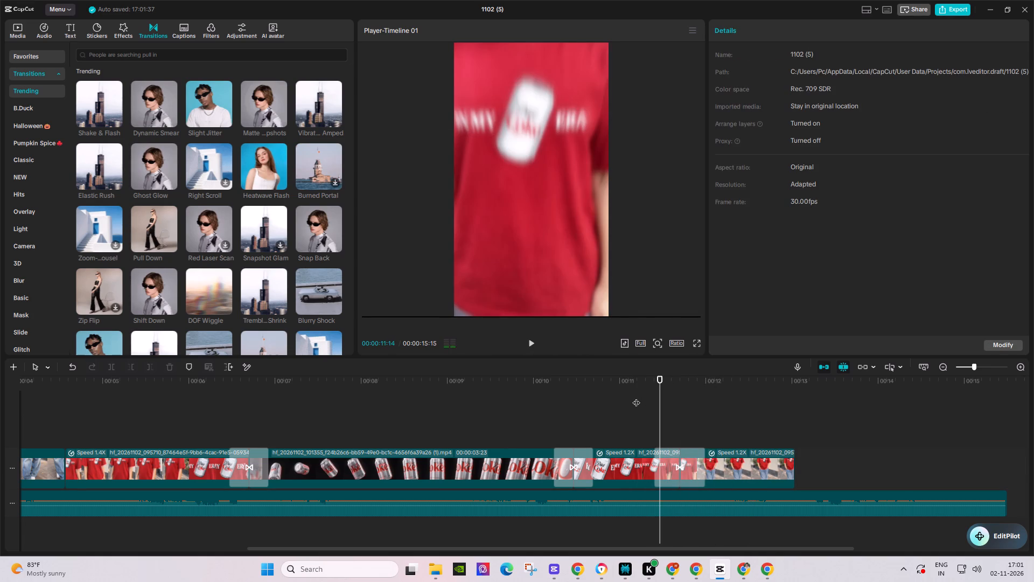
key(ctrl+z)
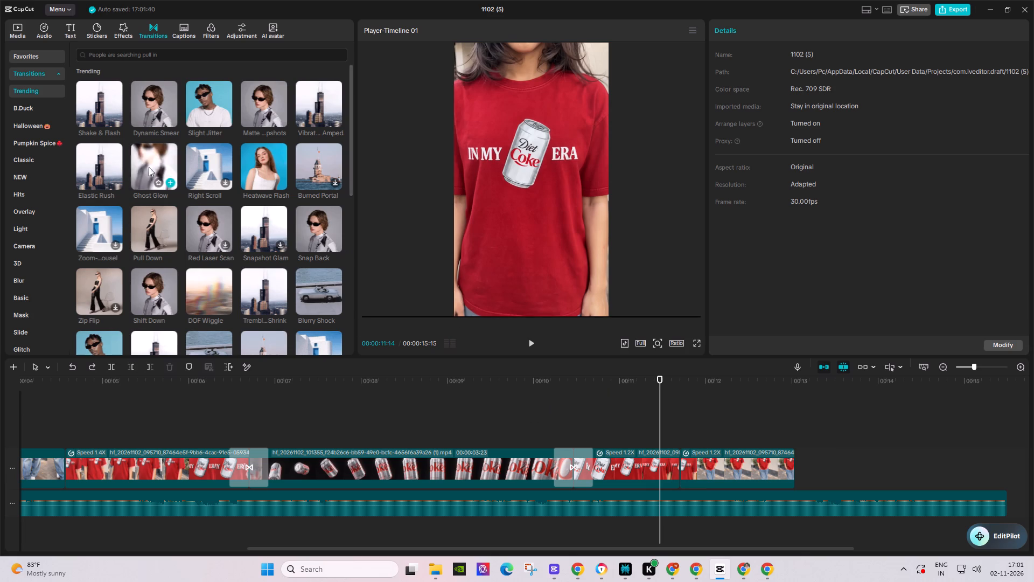
Apply the Ghost Glow transition at the cut from the can clip to the T-shirt close-up and preview it.
drag(146, 166, 542, 467)
click(527, 400)
key(space)
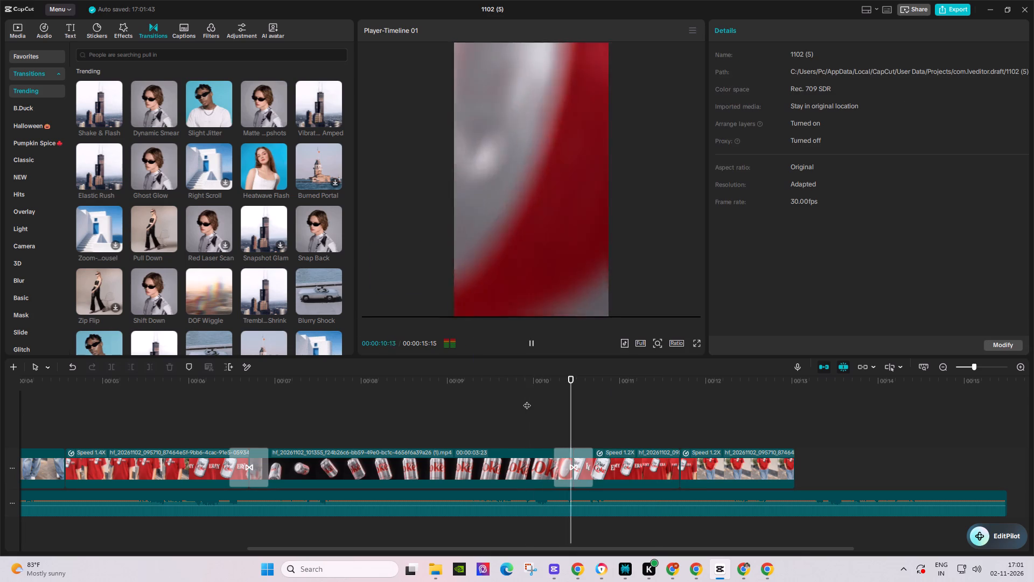
click(527, 400)
key(space)
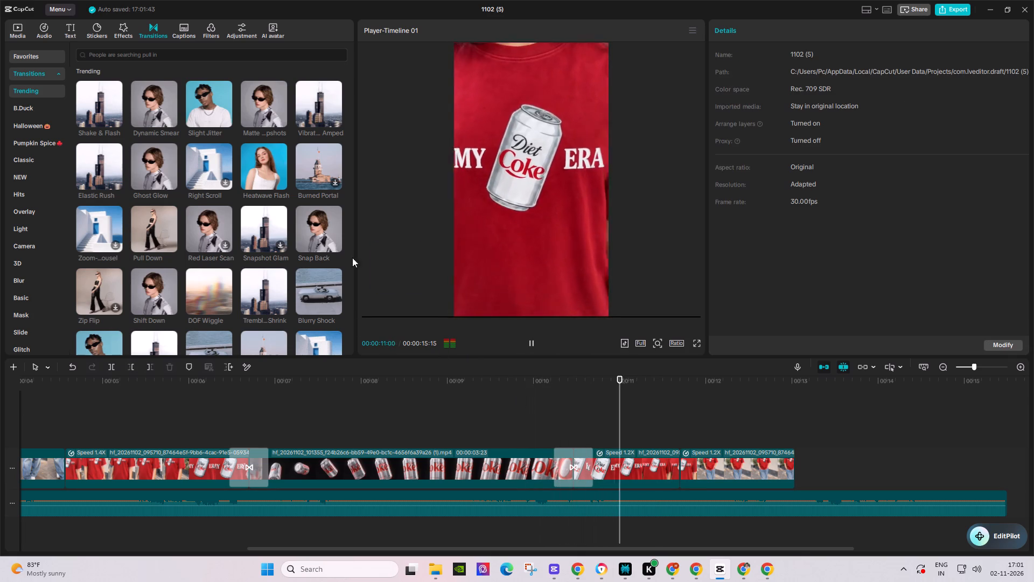
key(space)
Add the Matte Snapshots transition at the cut before the full-length standing shot and play past the end of the video.
drag(266, 110, 665, 460)
key(space)
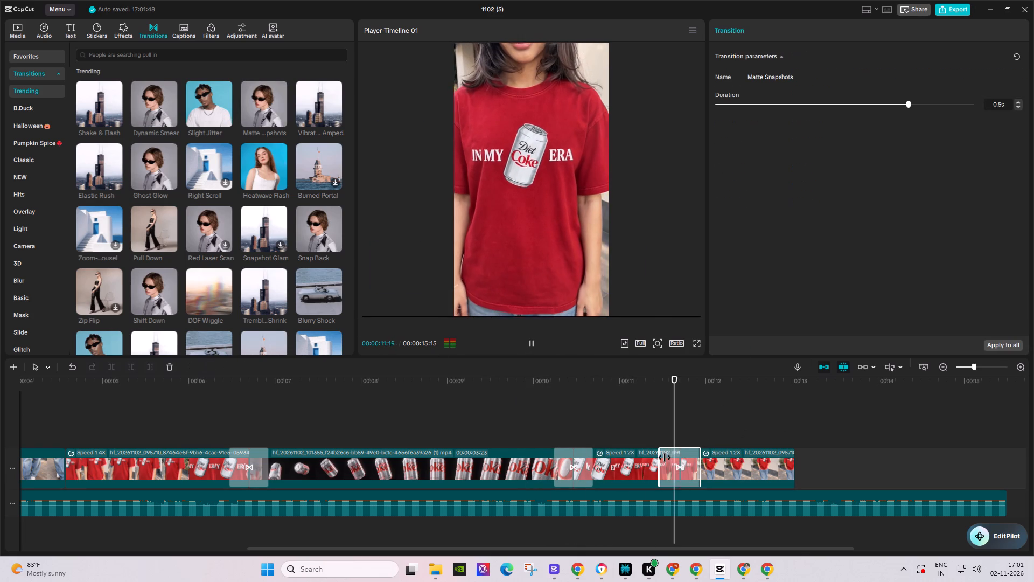
click(639, 397)
key(space)
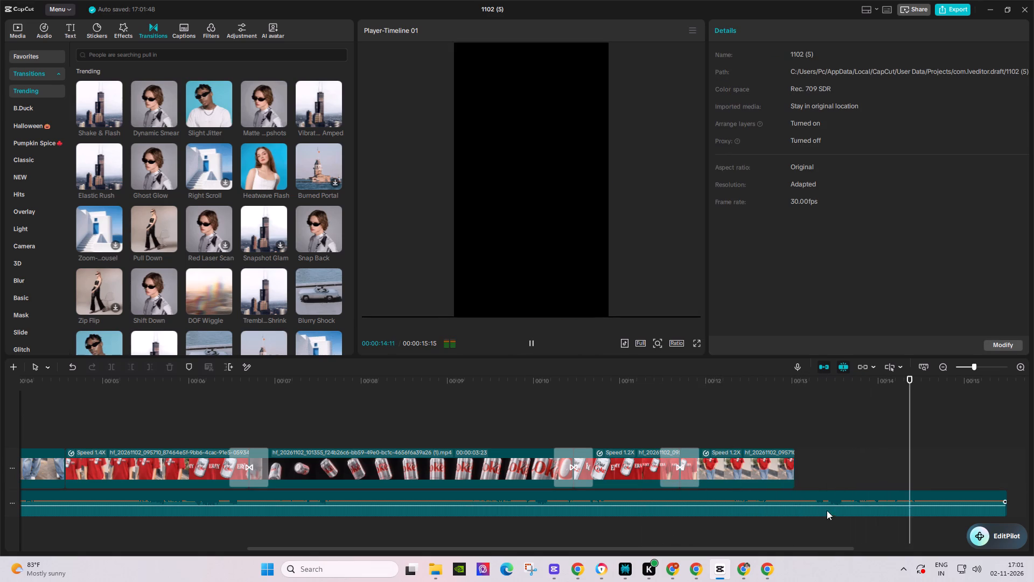
key(space)
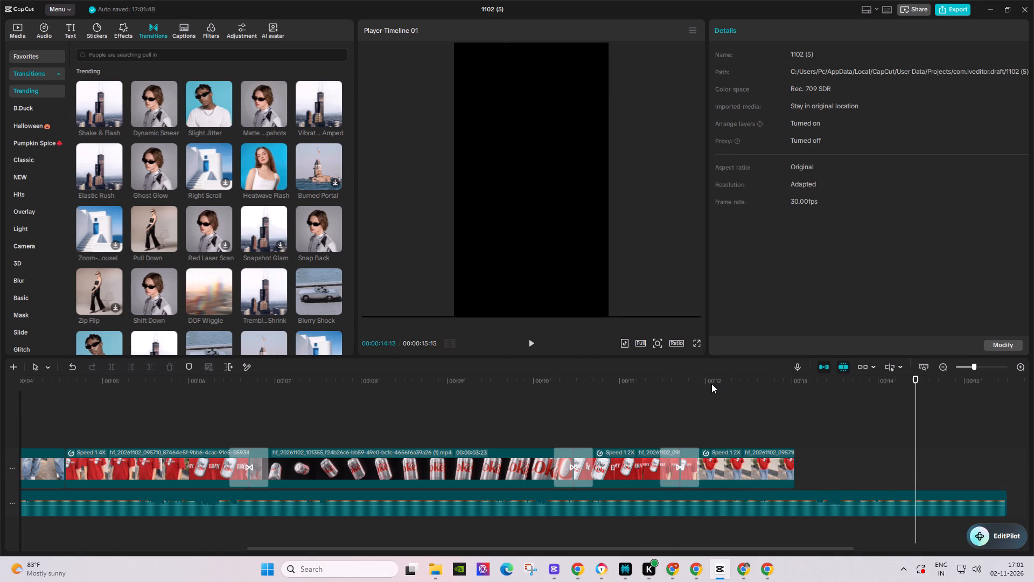
Replay the closing standing shot and trim the audio track's end to the video's end at 00:00:13:01.
click(711, 384)
key(space)
key(space)
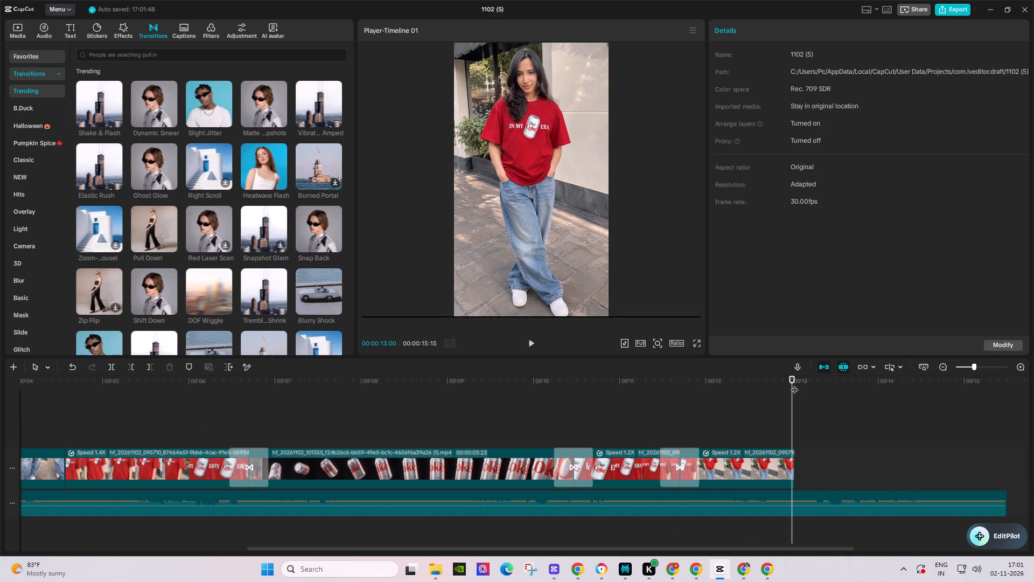
click(793, 384)
click(804, 499)
click(151, 365)
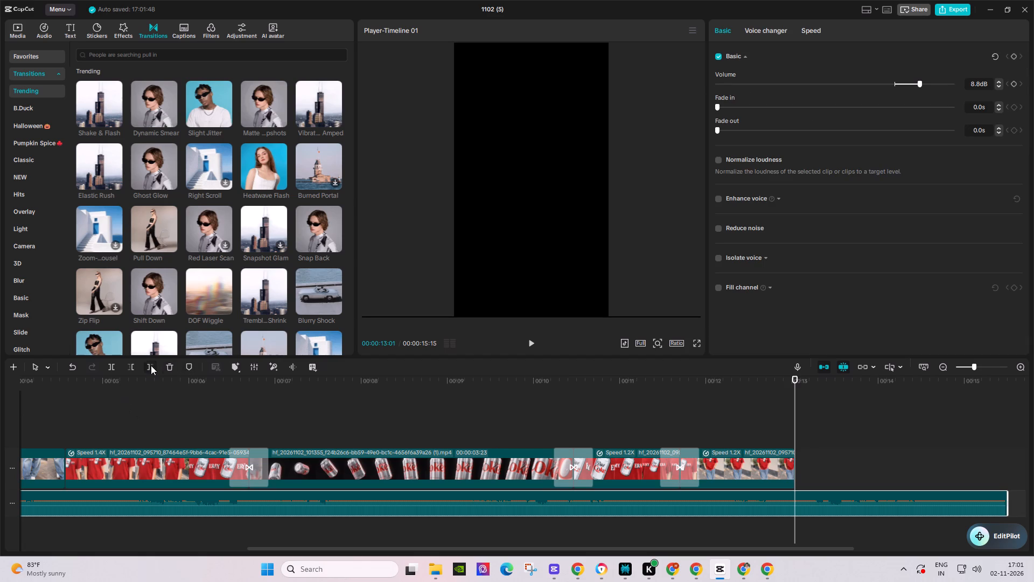
Place the playhead at 00:00:06:14, just before the can clip's opening transition, and open the audio library.
drag(544, 548, 418, 543)
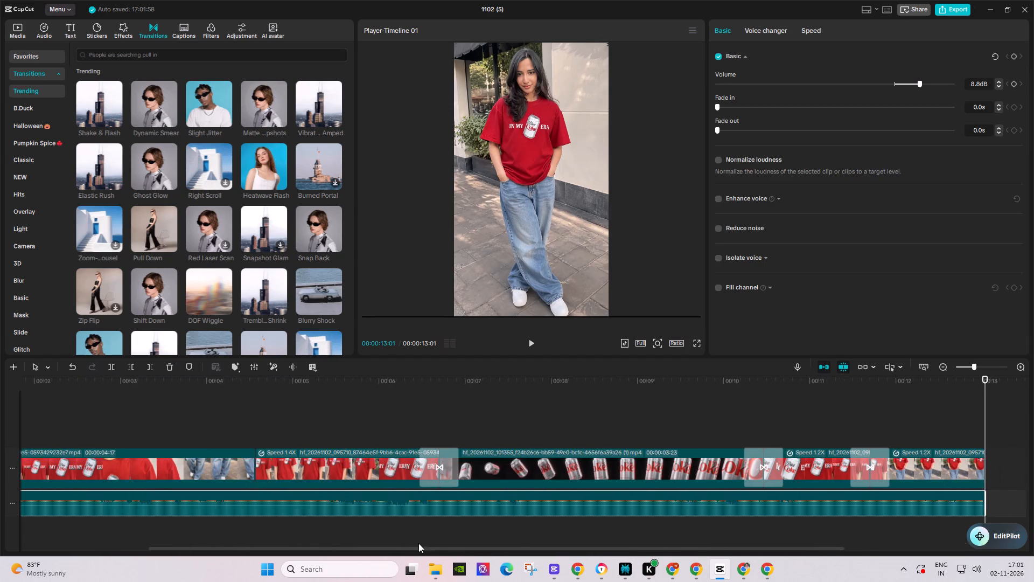
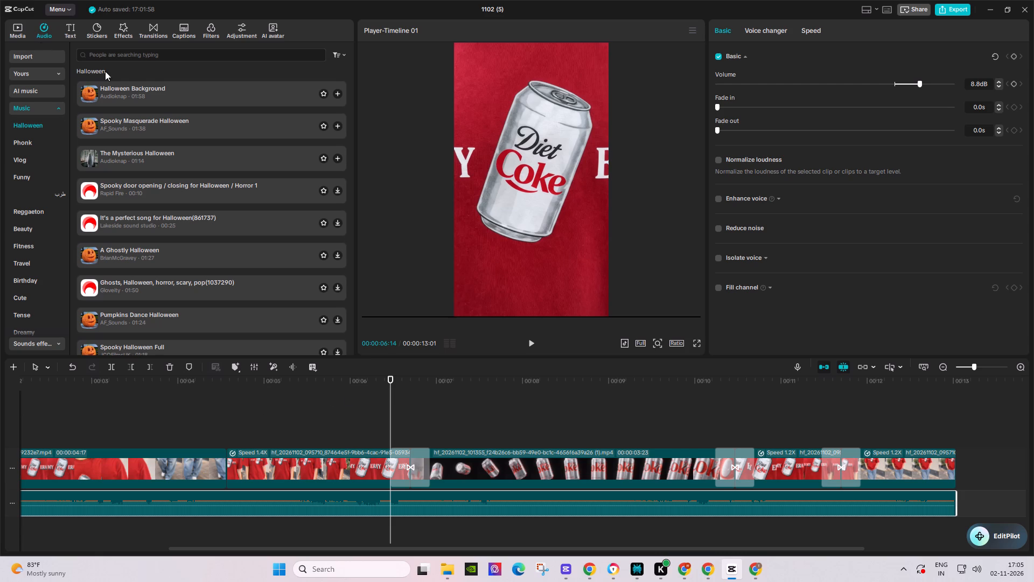
click(111, 56)
click(143, 86)
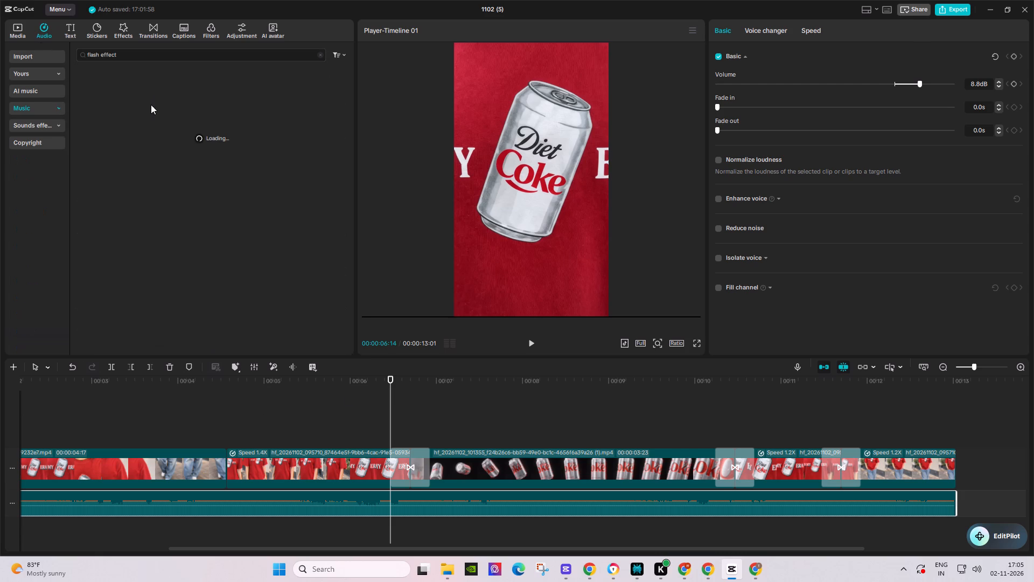
Add the Flash 3 sound on a new audio track under the can clip's opening transition and play it back.
key(space)
key(space)
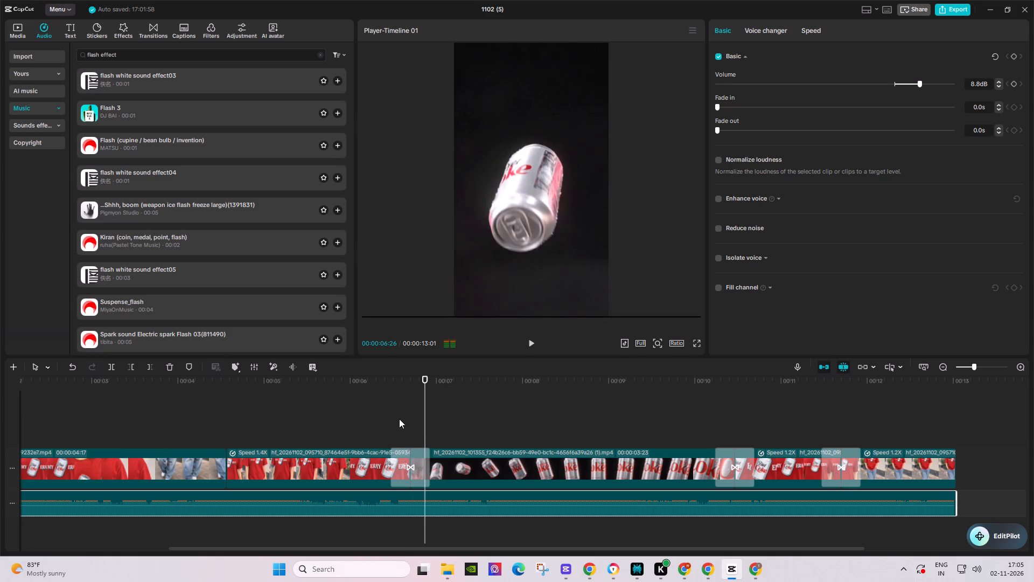
click(385, 387)
click(91, 114)
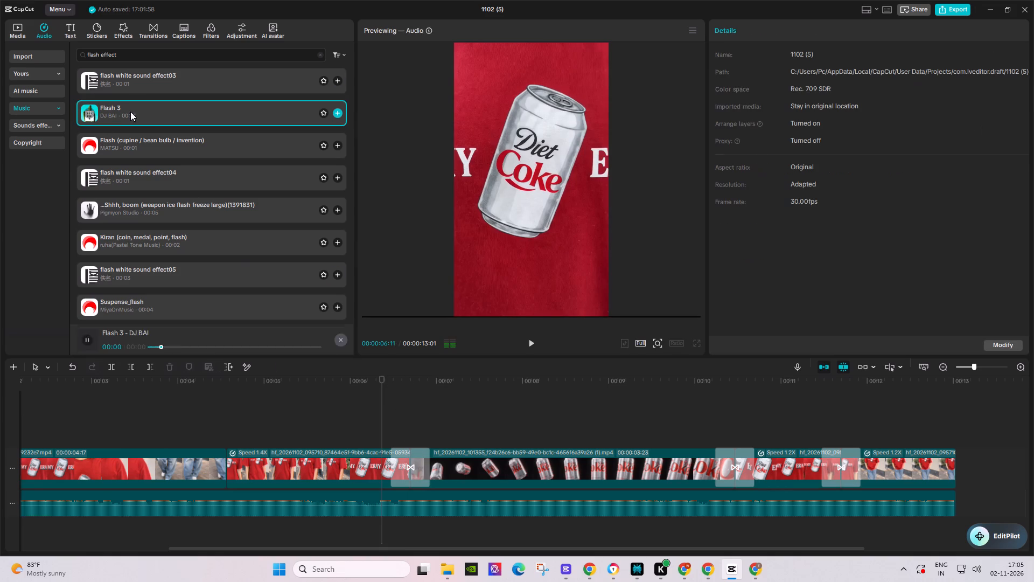
drag(153, 112, 386, 419)
drag(409, 472, 416, 469)
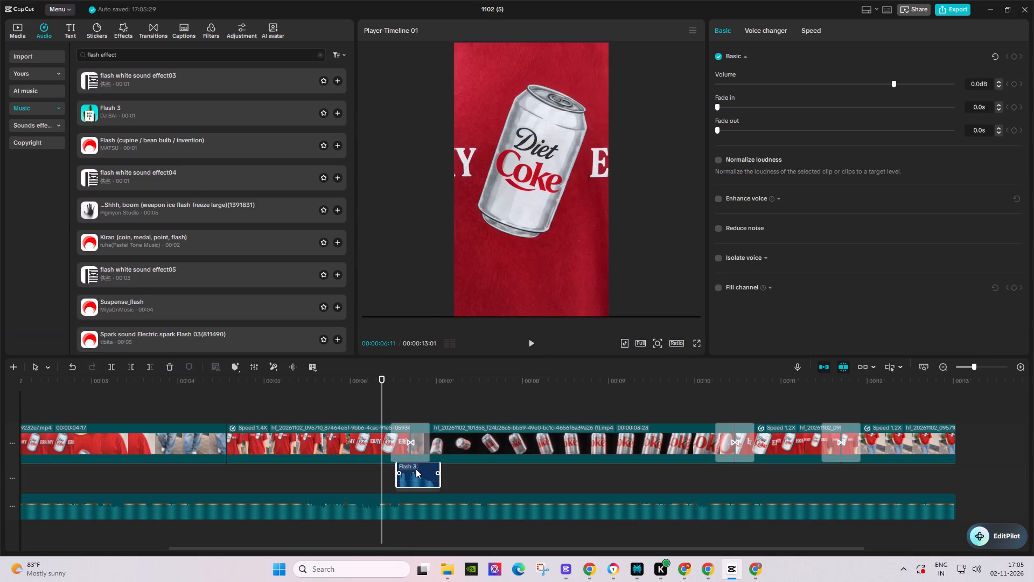
drag(416, 469, 414, 469)
key(space)
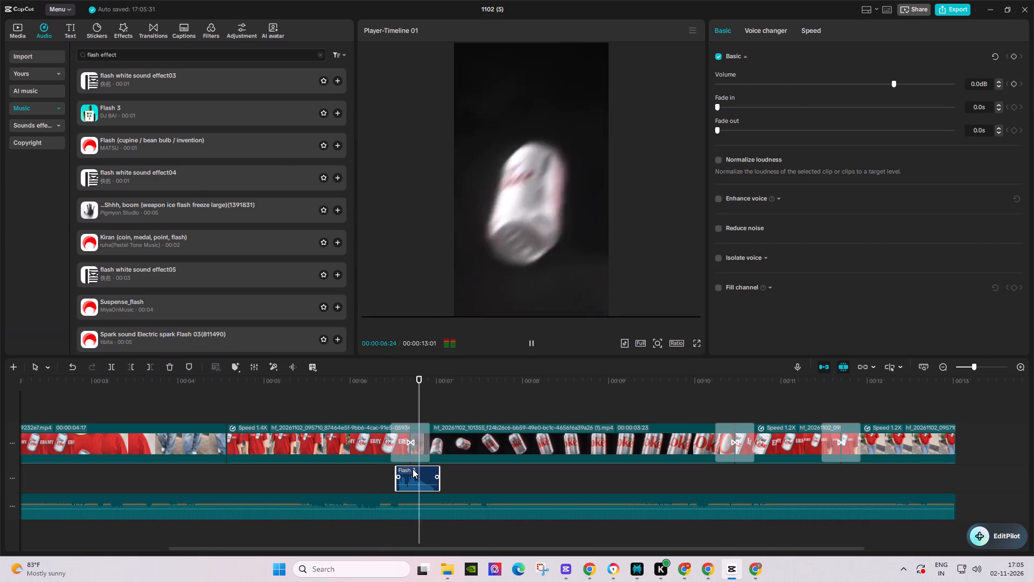
key(space)
Set the Flash 3 clip's volume to 6.1 dB and replay the can section past its closing transition.
click(424, 472)
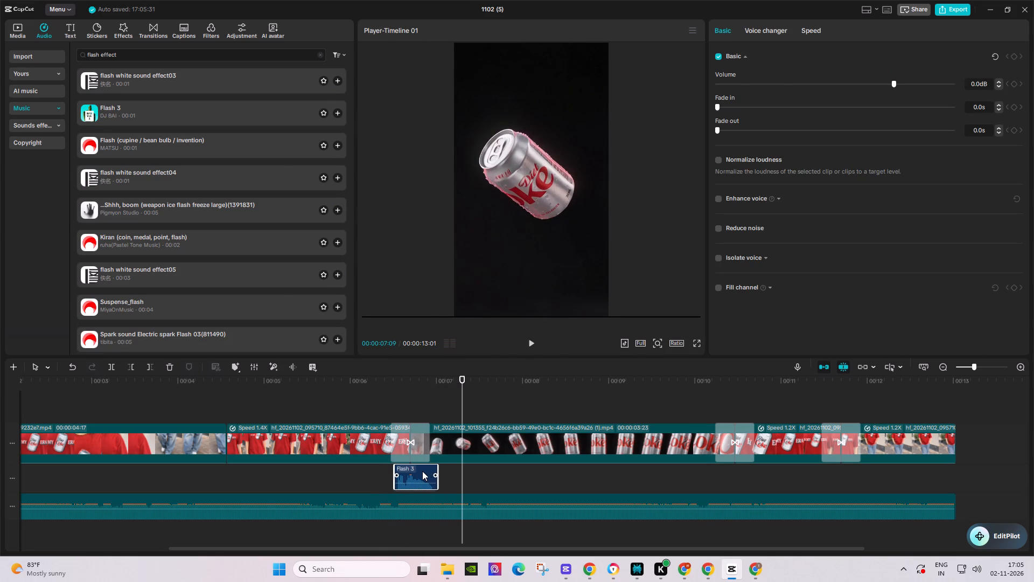
click(417, 485)
click(346, 390)
key(space)
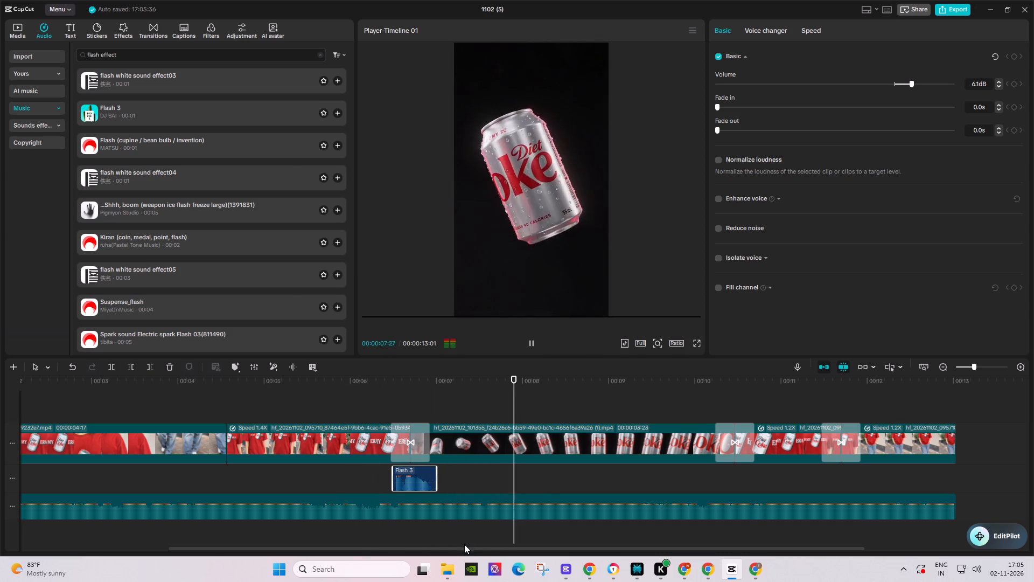
drag(466, 547, 688, 565)
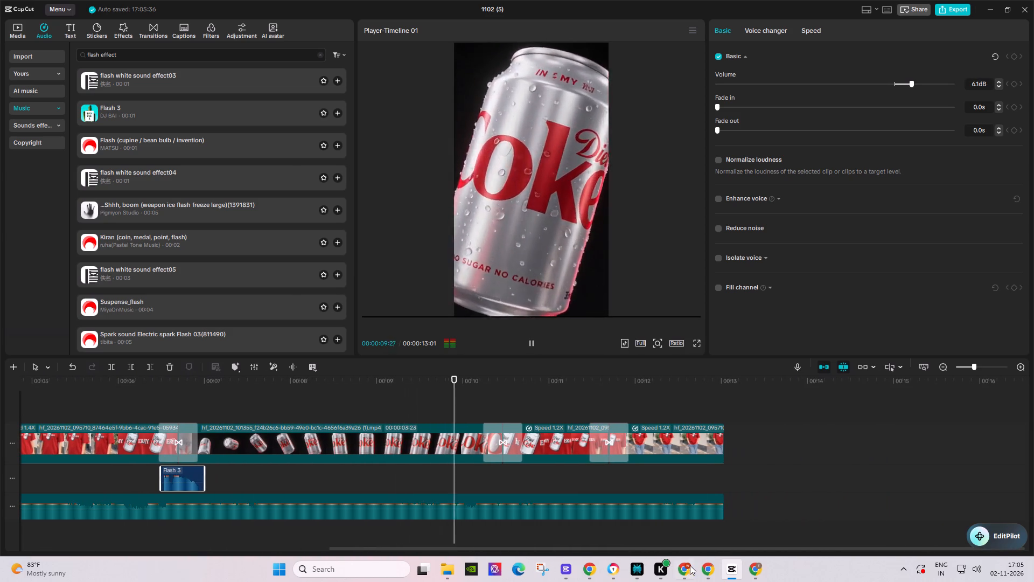
key(space)
Add flash white sound effect04 under the can clip's closing transition, starting at about 00:00:10, and play it back.
click(88, 143)
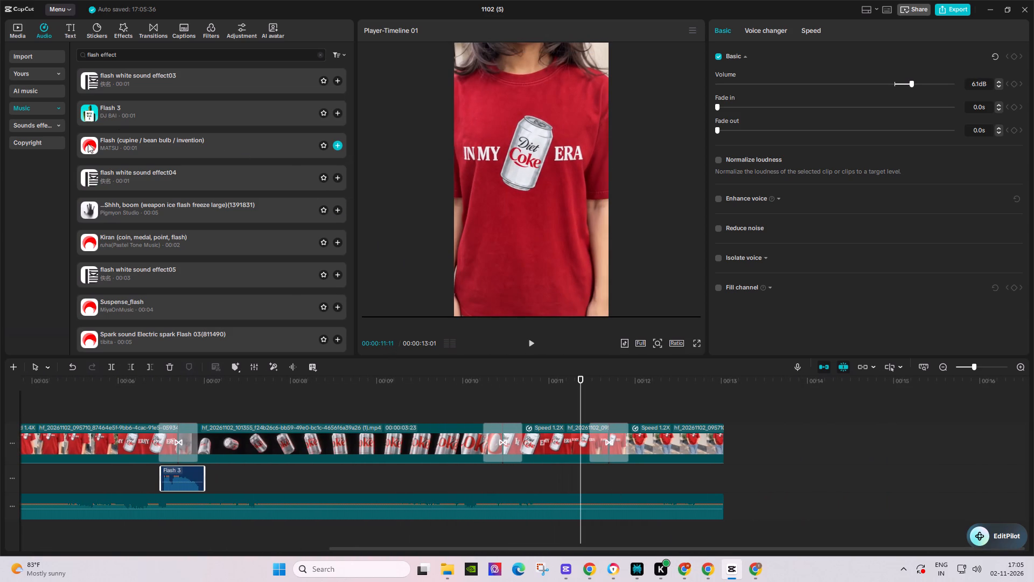
click(93, 177)
drag(157, 185, 503, 452)
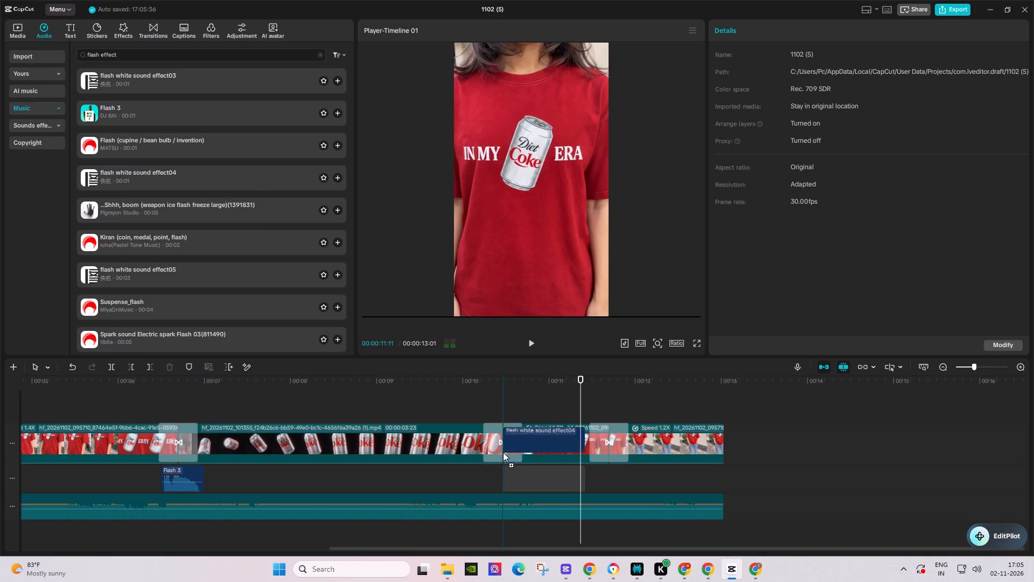
drag(503, 452, 468, 474)
click(499, 482)
click(447, 387)
key(space)
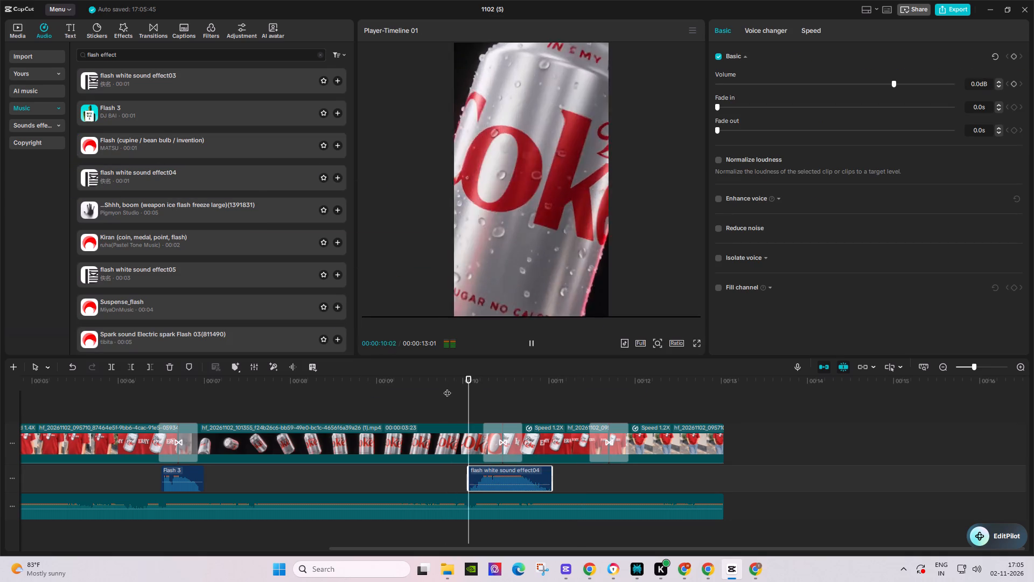
key(space)
Swap the two sounds, placing flash white sound effect04 at the can clip's opening transition and Flash 3 at its closing transition.
drag(502, 478, 137, 476)
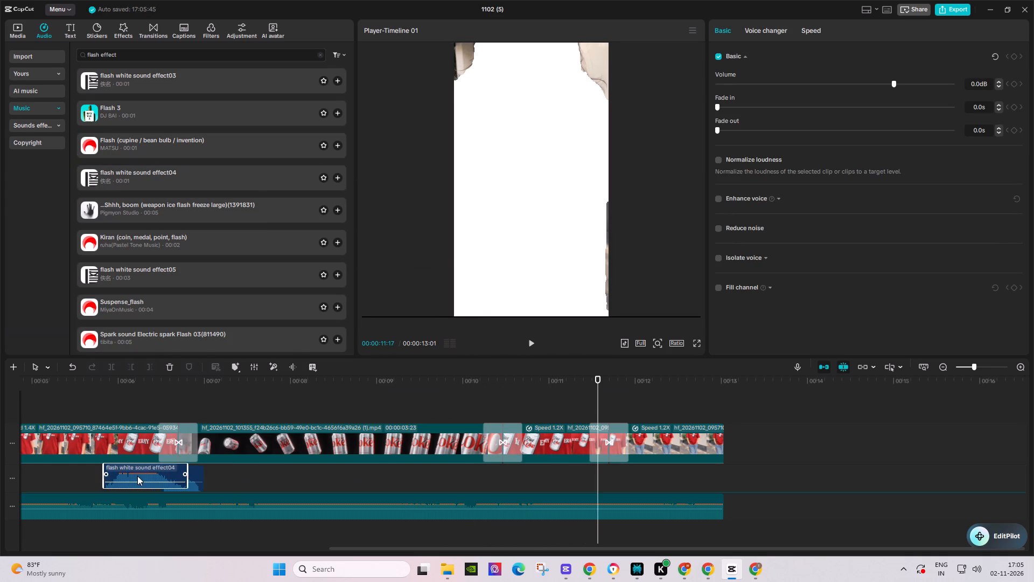
drag(137, 476, 137, 476)
drag(185, 469, 513, 469)
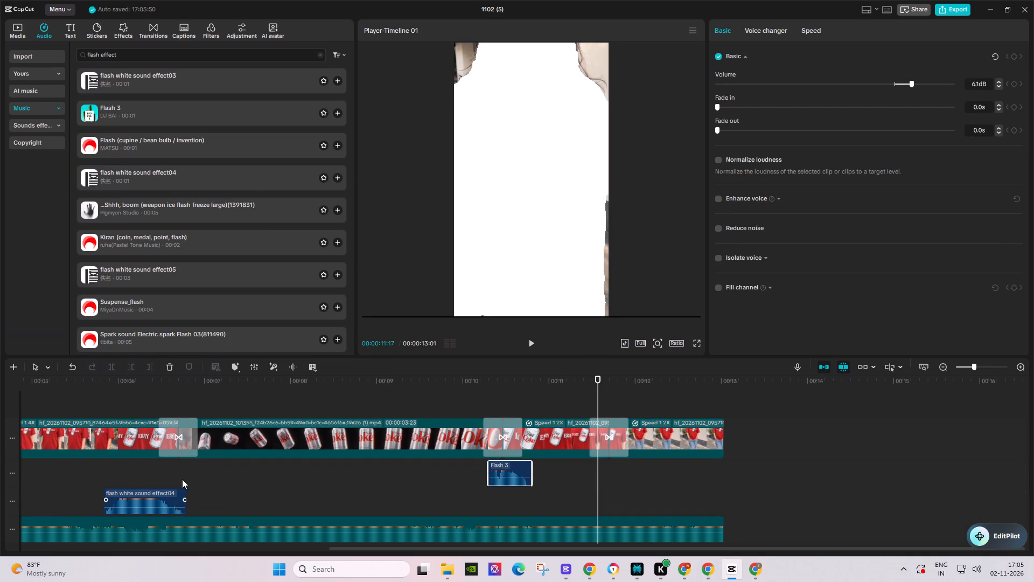
drag(148, 496, 187, 470)
Nudge flash white sound effect04 slightly later under the can clip's opening transition, and replay both transitions from about 00:00:06.
click(120, 384)
key(space)
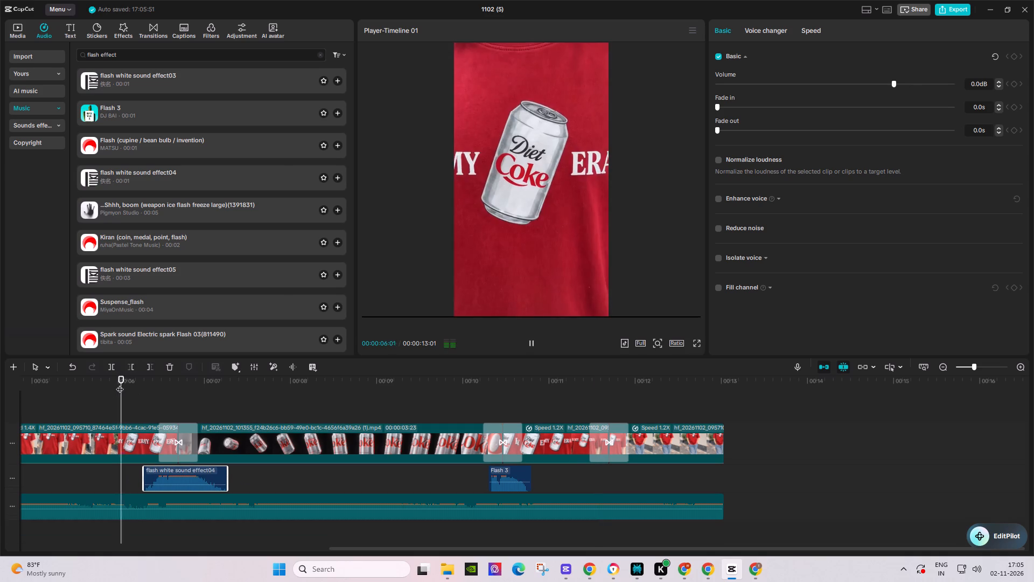
key(space)
drag(176, 473, 185, 473)
click(122, 391)
key(space)
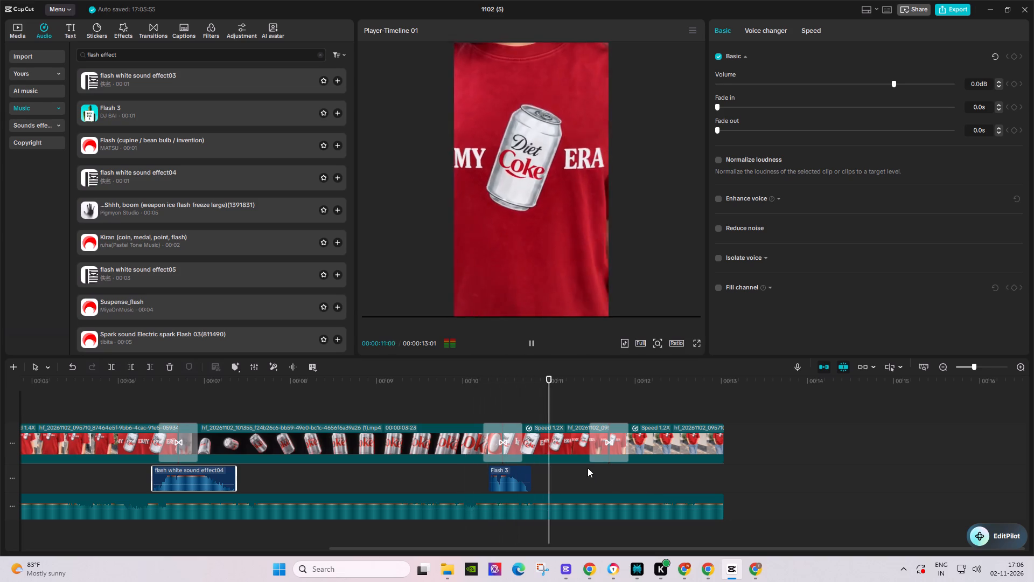
key(space)
Add Flash (cupine / bean bulb / invention) under the last transition, play it, and set its volume to 3.4 dB.
click(589, 394)
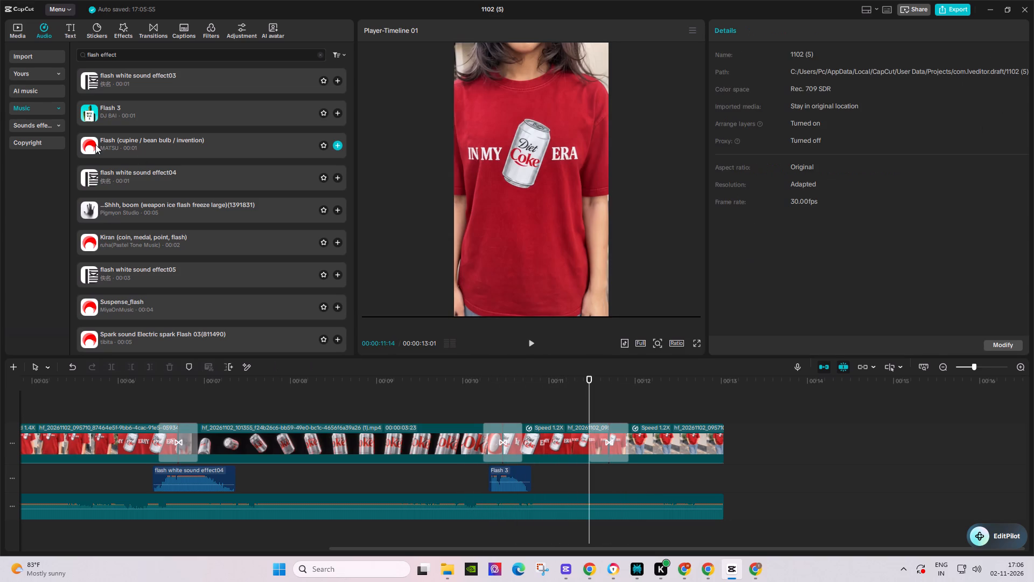
click(79, 144)
drag(125, 148, 589, 468)
drag(619, 475, 630, 473)
key(space)
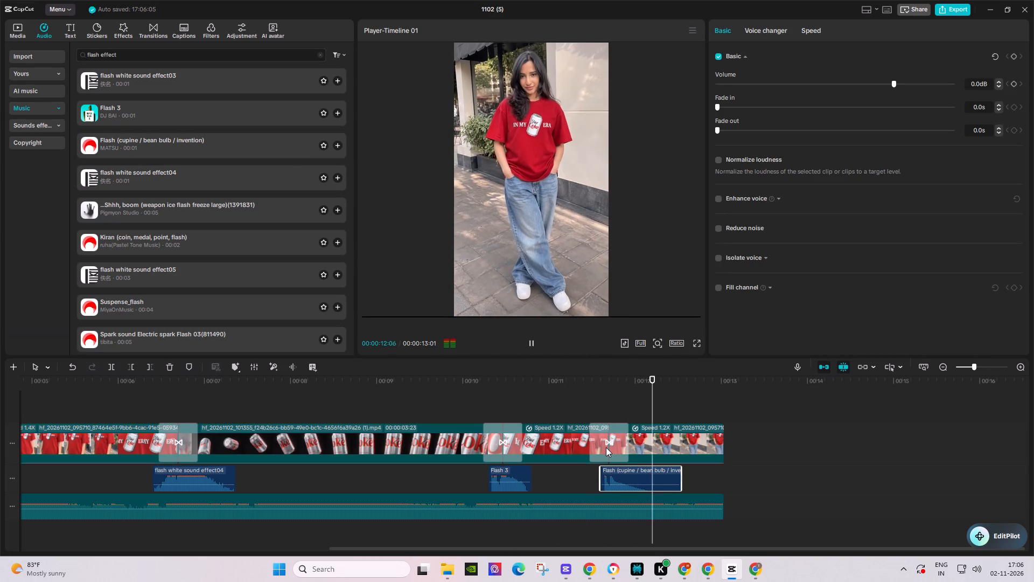
key(space)
click(634, 485)
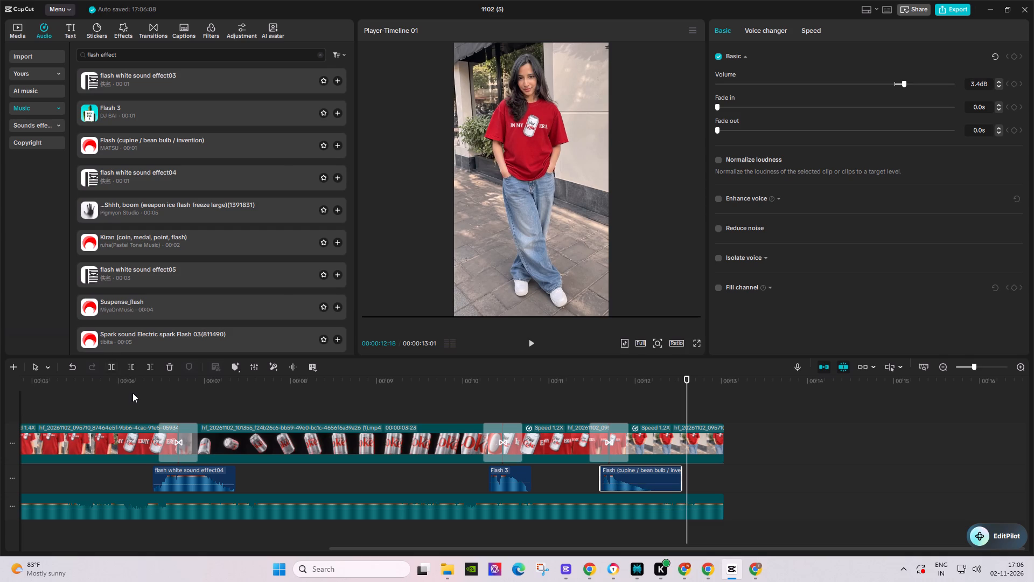
Replay the flash sounds at the transitions through to the video's end, and play the edit's opening from the start.
click(131, 386)
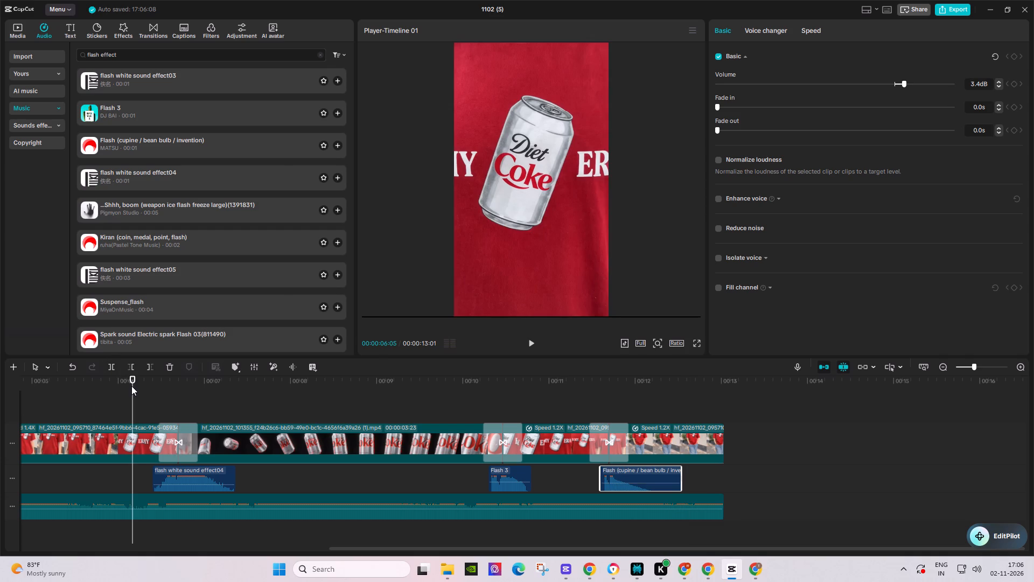
click(67, 387)
key(space)
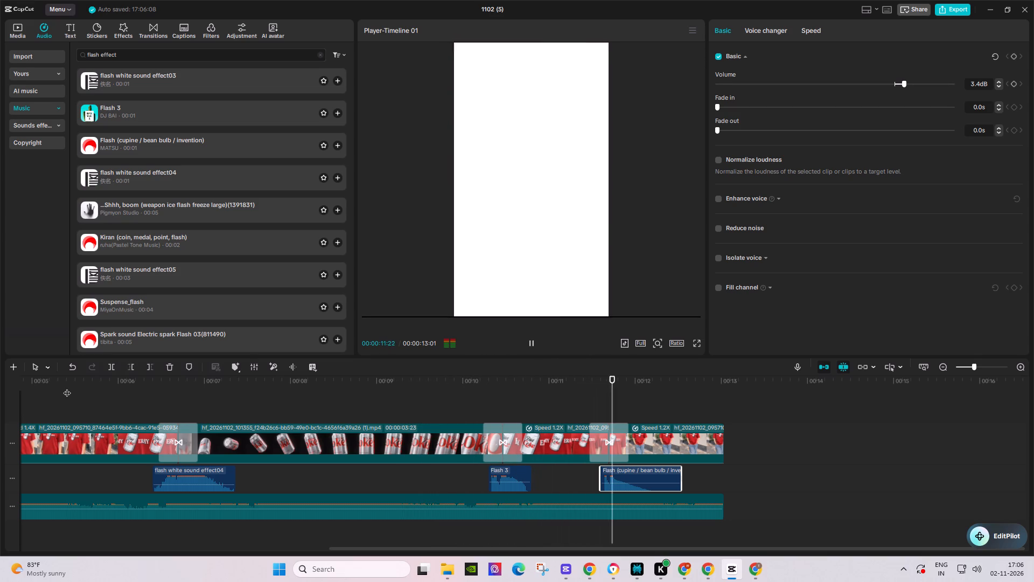
key(space)
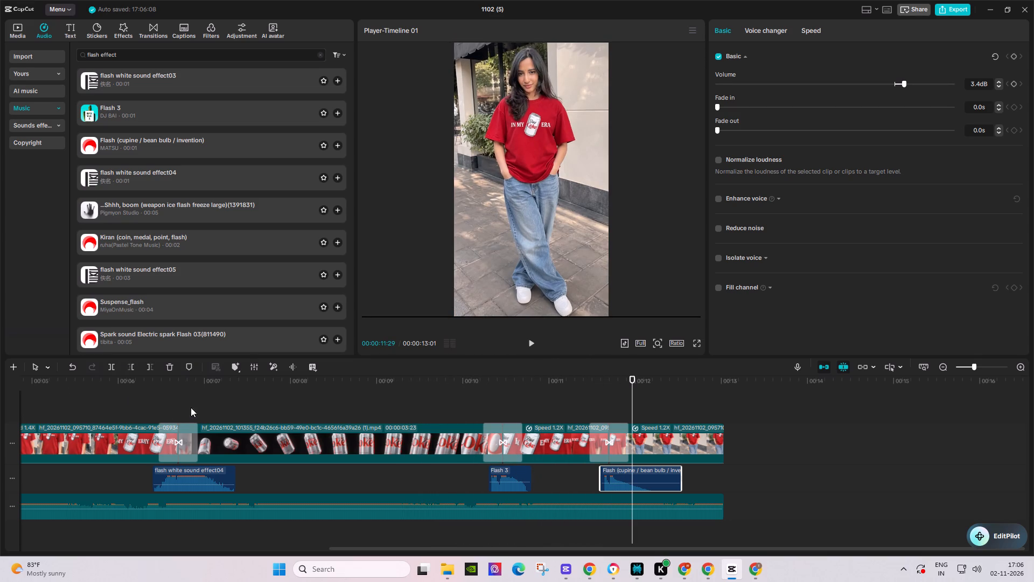
click(578, 382)
key(space)
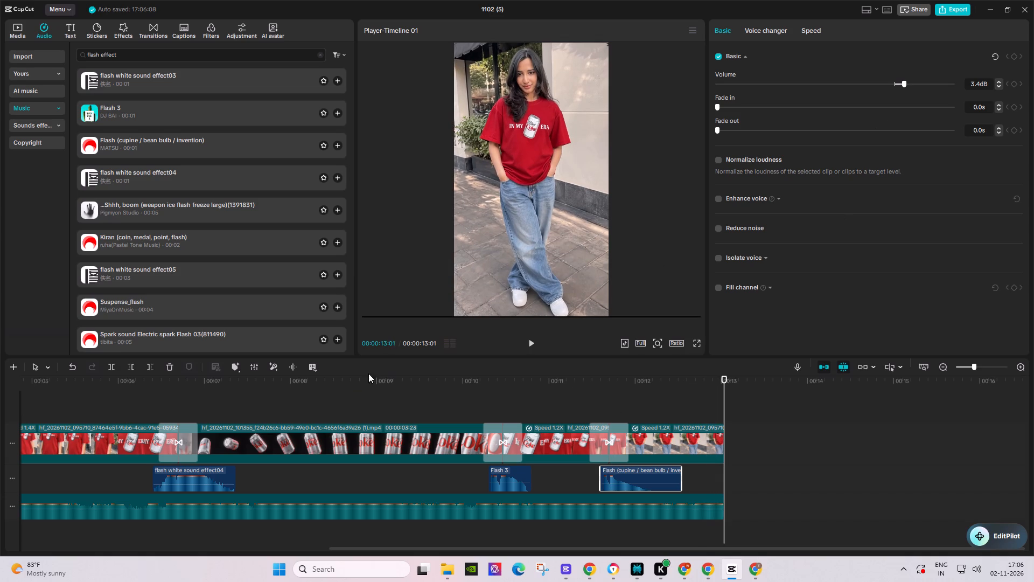
drag(339, 391, 0, 396)
key(space)
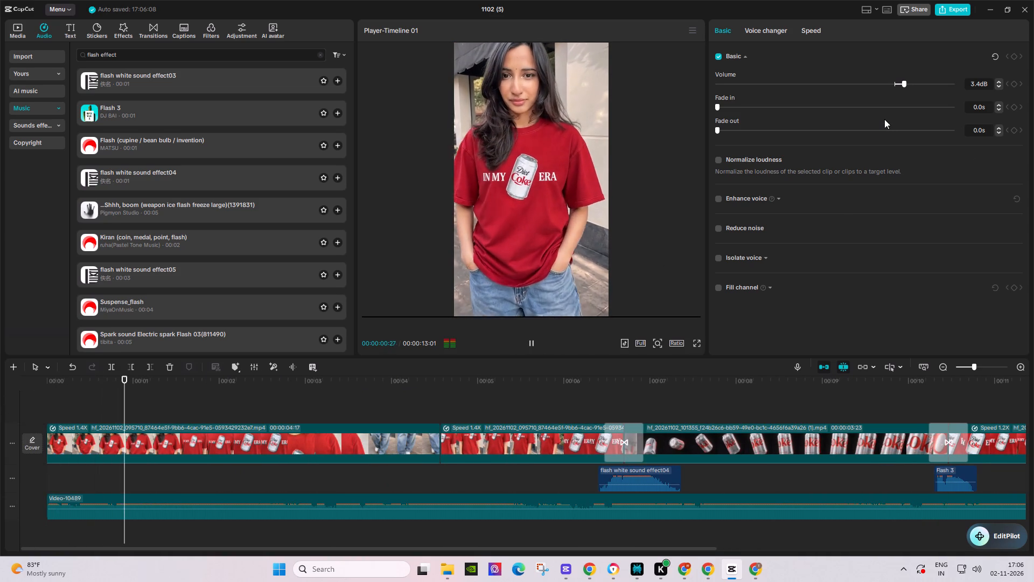
key(space)
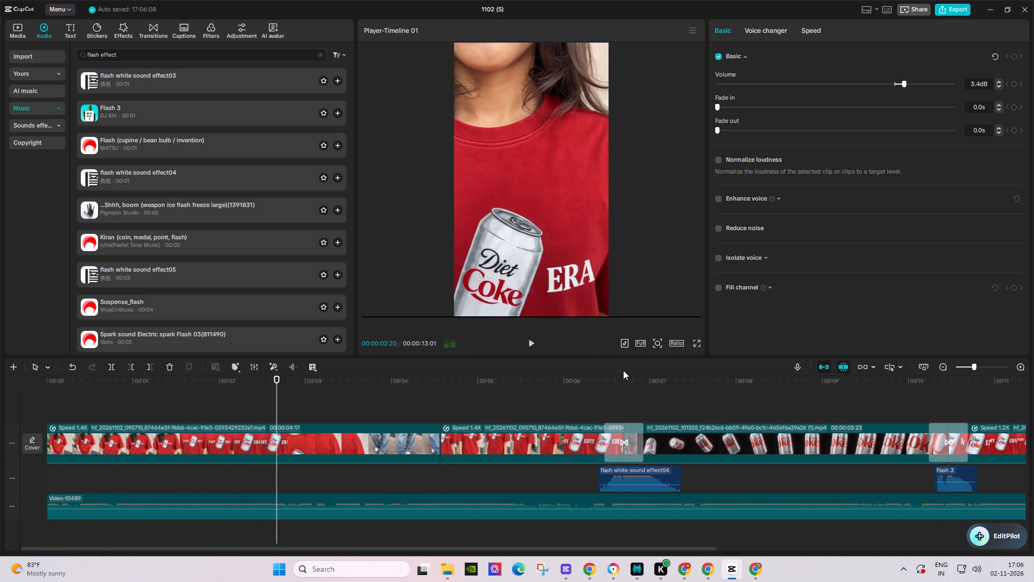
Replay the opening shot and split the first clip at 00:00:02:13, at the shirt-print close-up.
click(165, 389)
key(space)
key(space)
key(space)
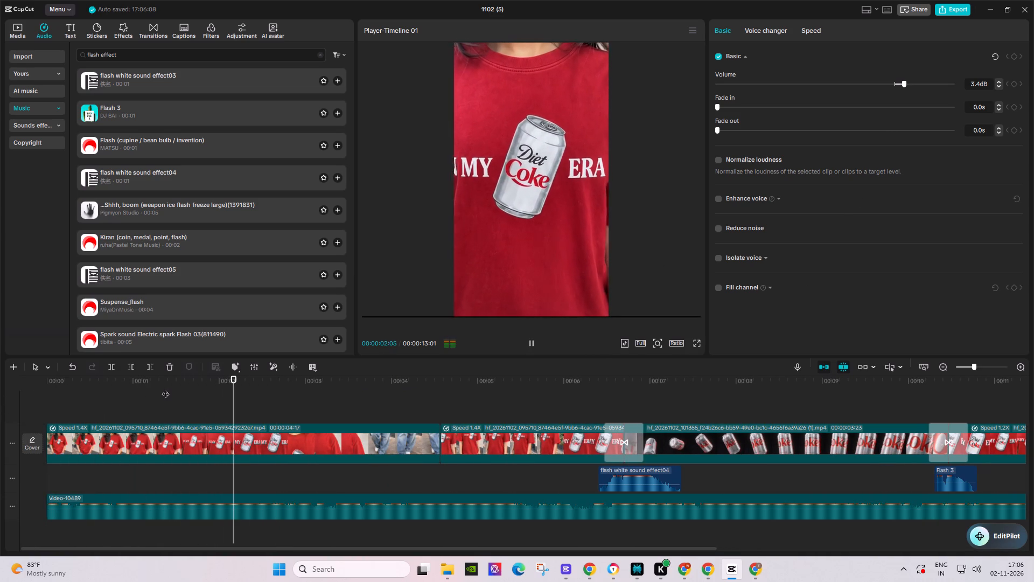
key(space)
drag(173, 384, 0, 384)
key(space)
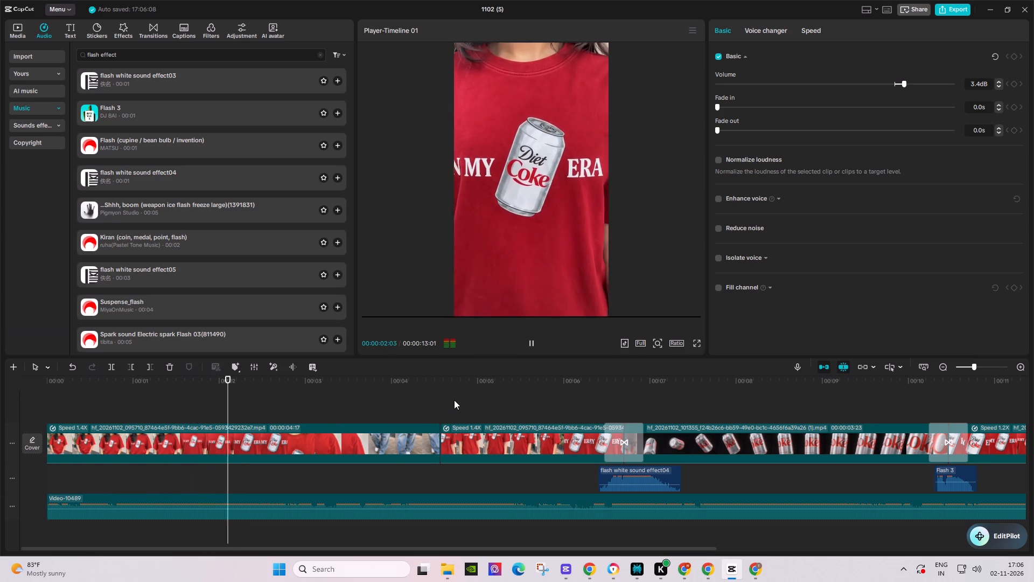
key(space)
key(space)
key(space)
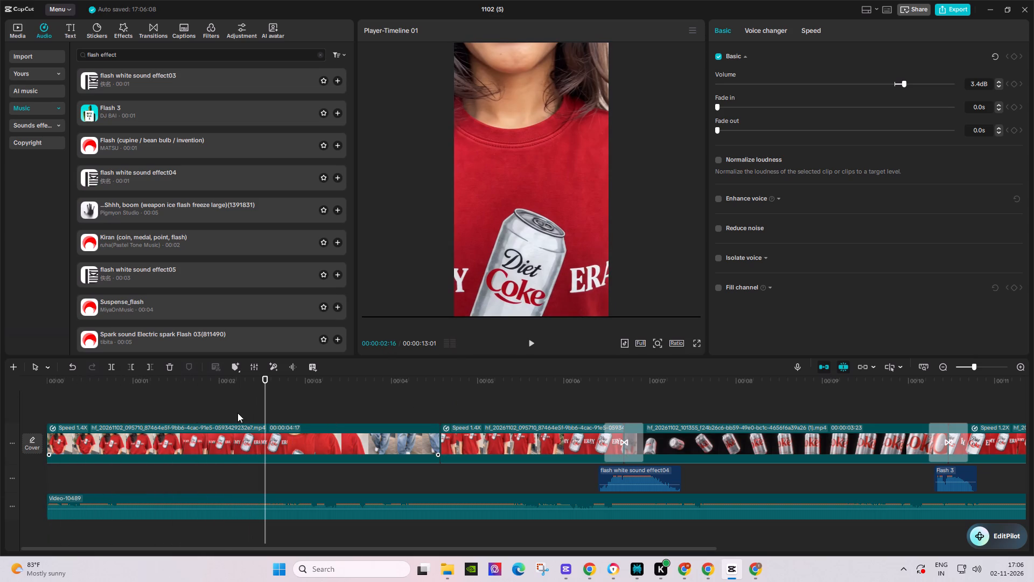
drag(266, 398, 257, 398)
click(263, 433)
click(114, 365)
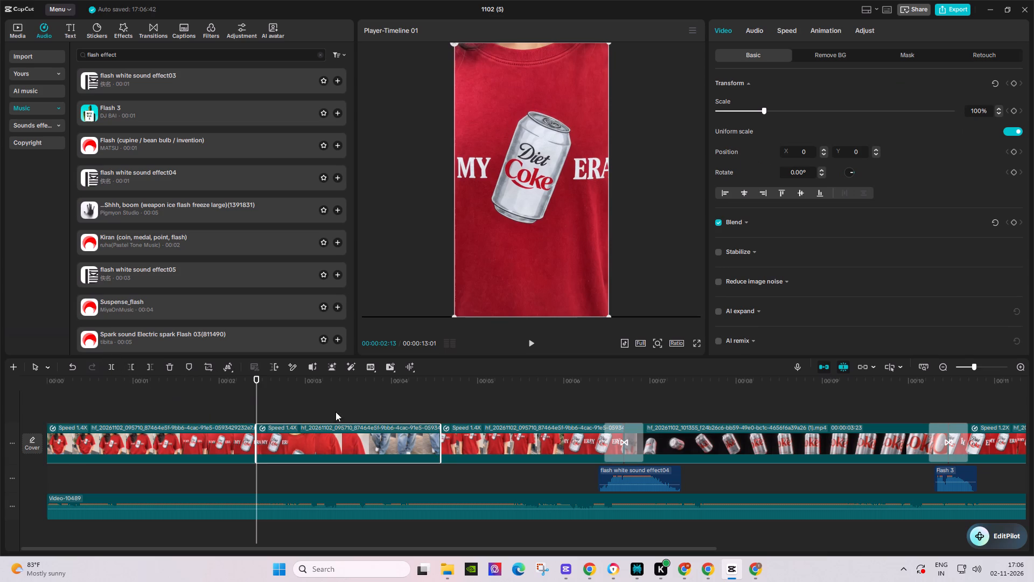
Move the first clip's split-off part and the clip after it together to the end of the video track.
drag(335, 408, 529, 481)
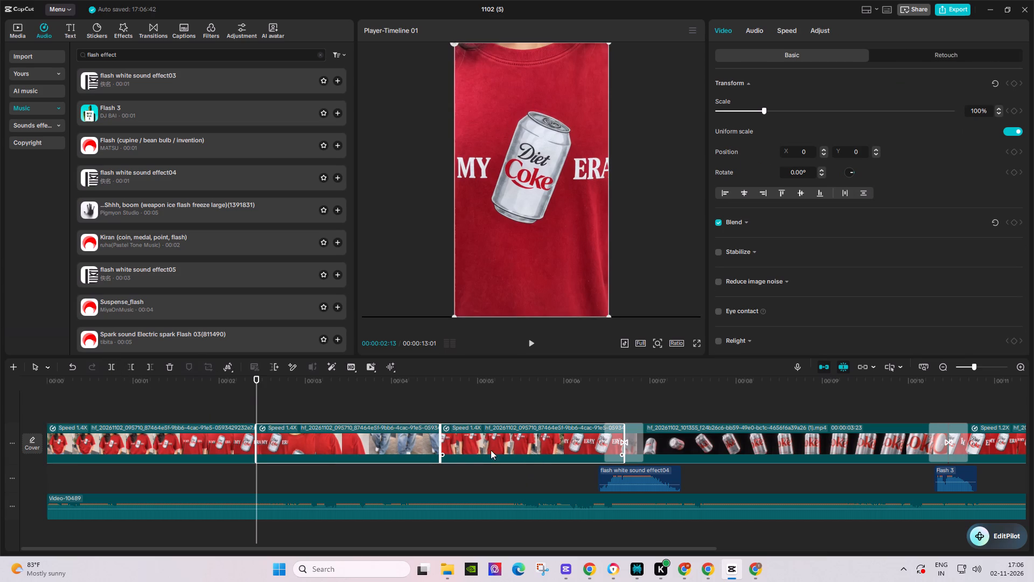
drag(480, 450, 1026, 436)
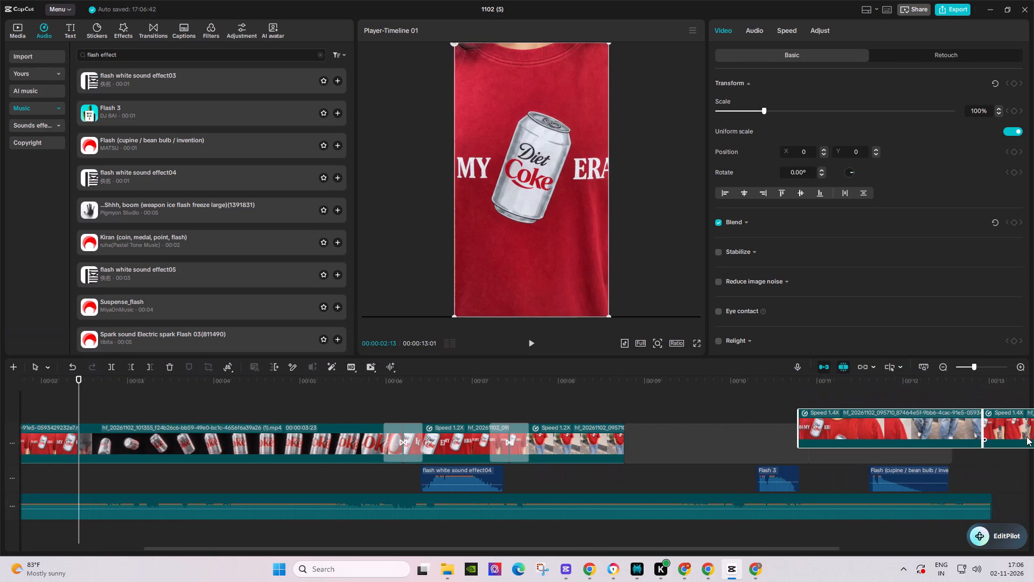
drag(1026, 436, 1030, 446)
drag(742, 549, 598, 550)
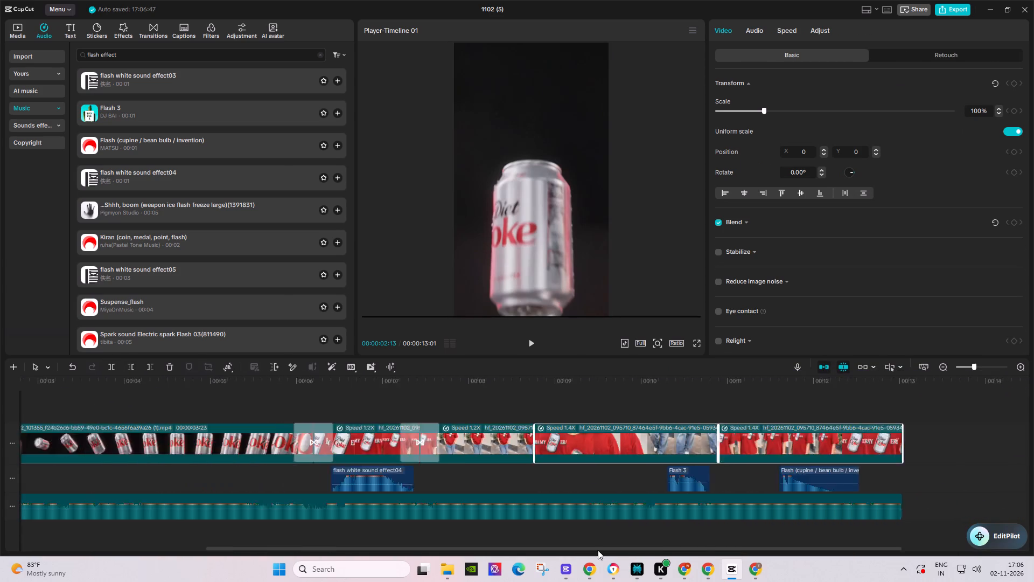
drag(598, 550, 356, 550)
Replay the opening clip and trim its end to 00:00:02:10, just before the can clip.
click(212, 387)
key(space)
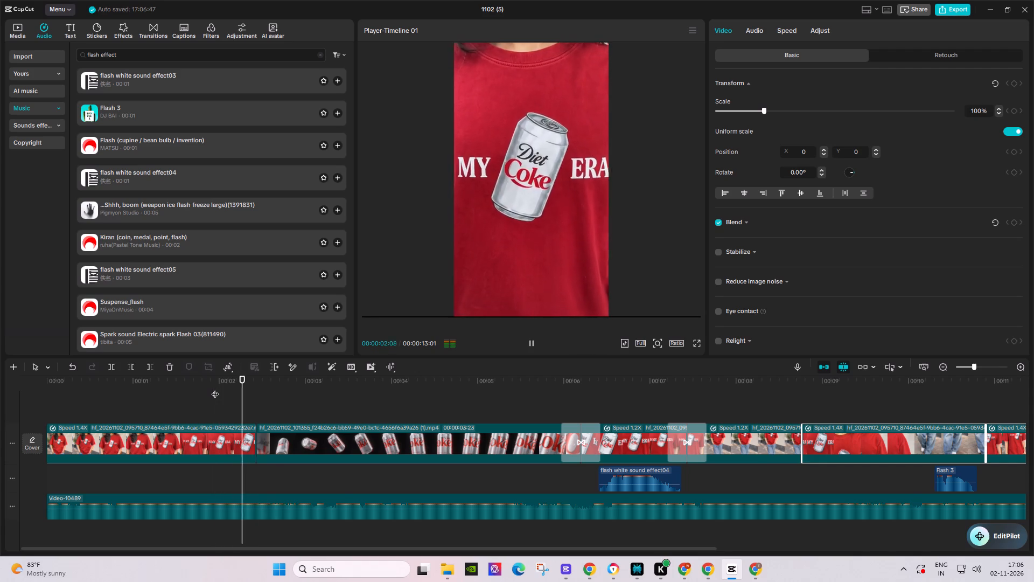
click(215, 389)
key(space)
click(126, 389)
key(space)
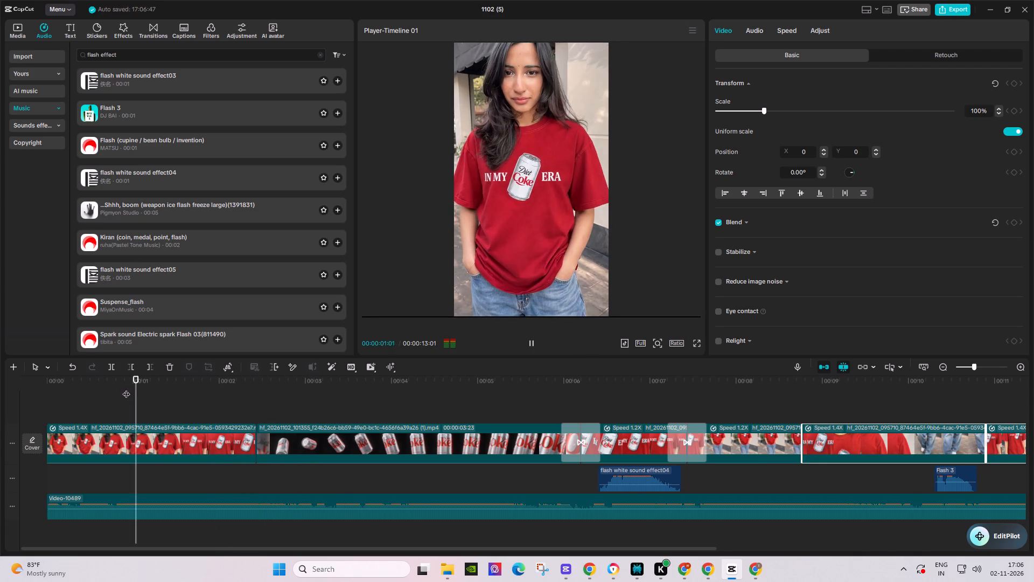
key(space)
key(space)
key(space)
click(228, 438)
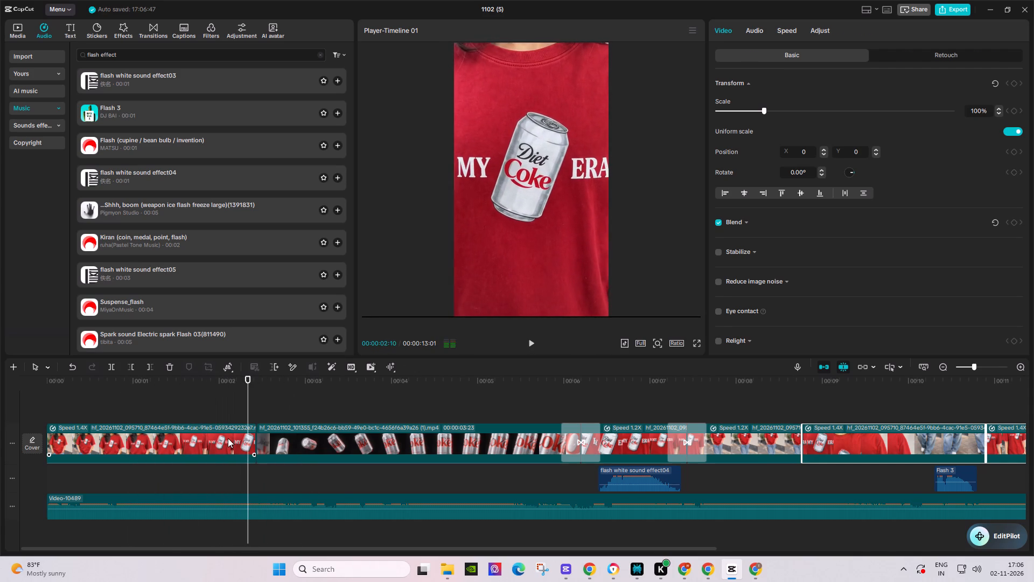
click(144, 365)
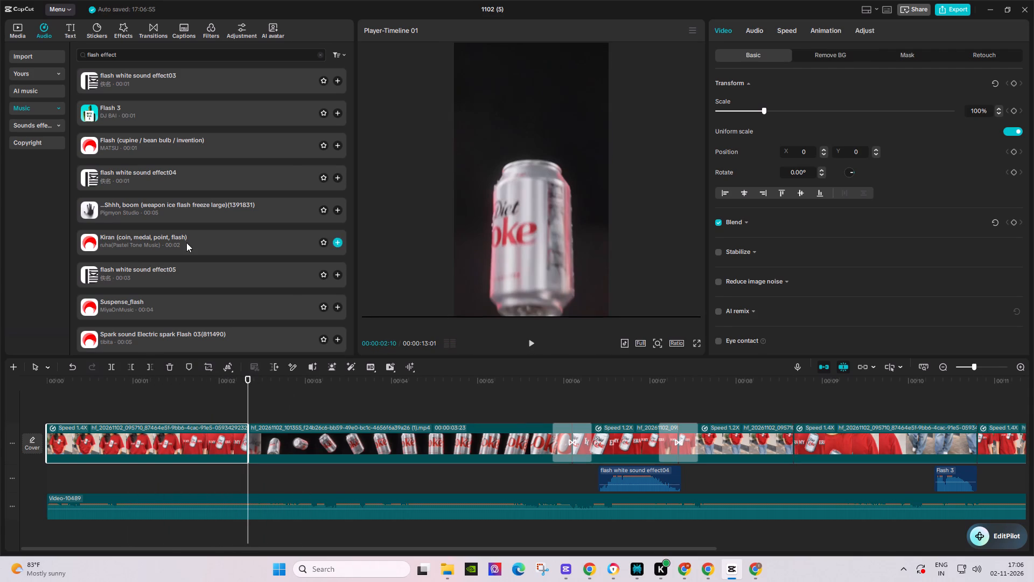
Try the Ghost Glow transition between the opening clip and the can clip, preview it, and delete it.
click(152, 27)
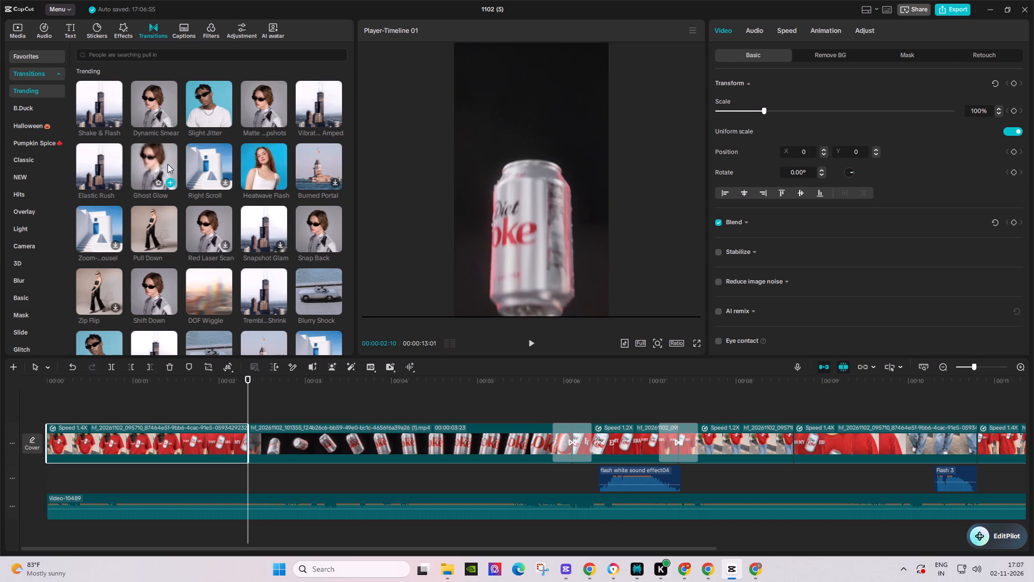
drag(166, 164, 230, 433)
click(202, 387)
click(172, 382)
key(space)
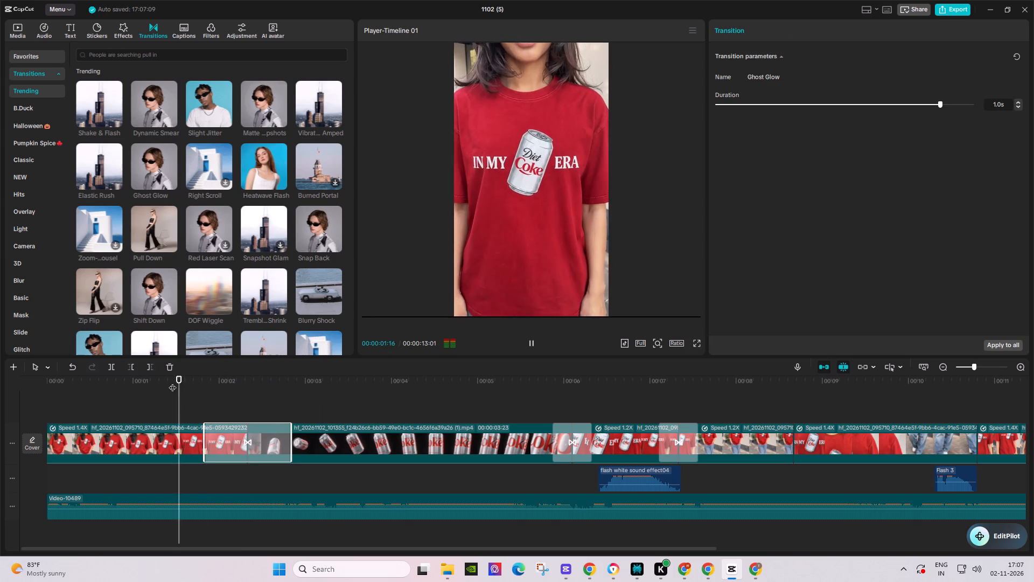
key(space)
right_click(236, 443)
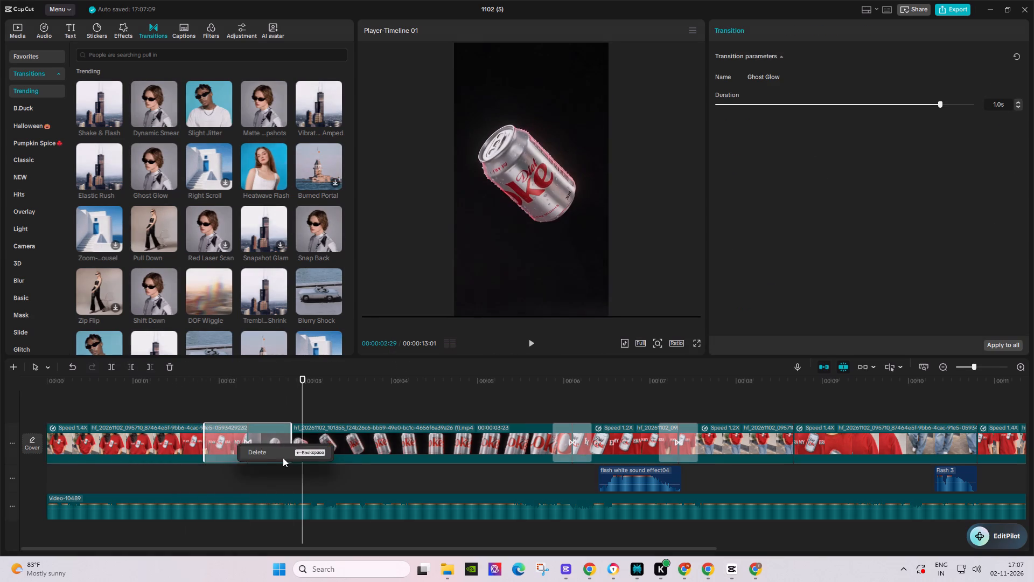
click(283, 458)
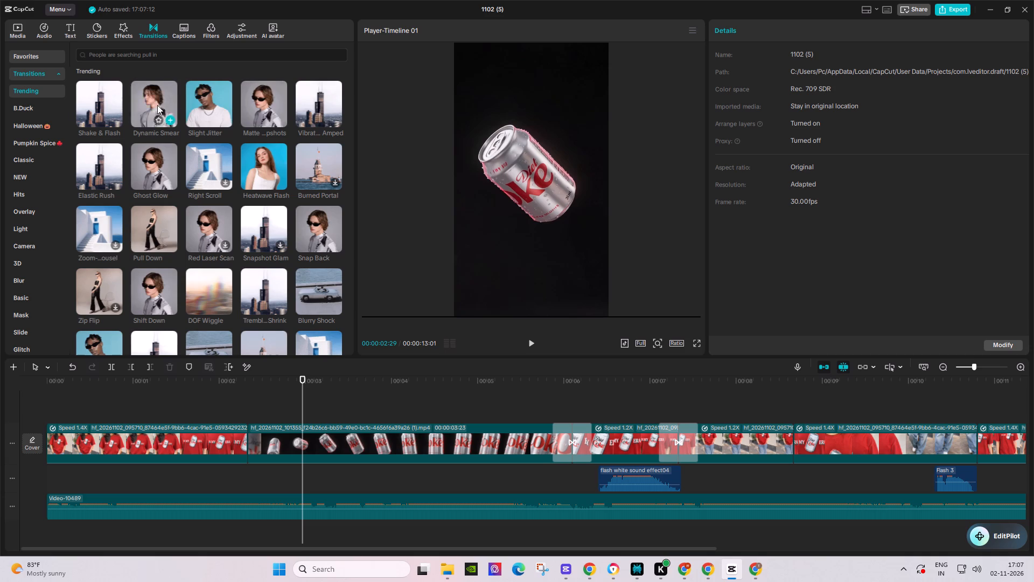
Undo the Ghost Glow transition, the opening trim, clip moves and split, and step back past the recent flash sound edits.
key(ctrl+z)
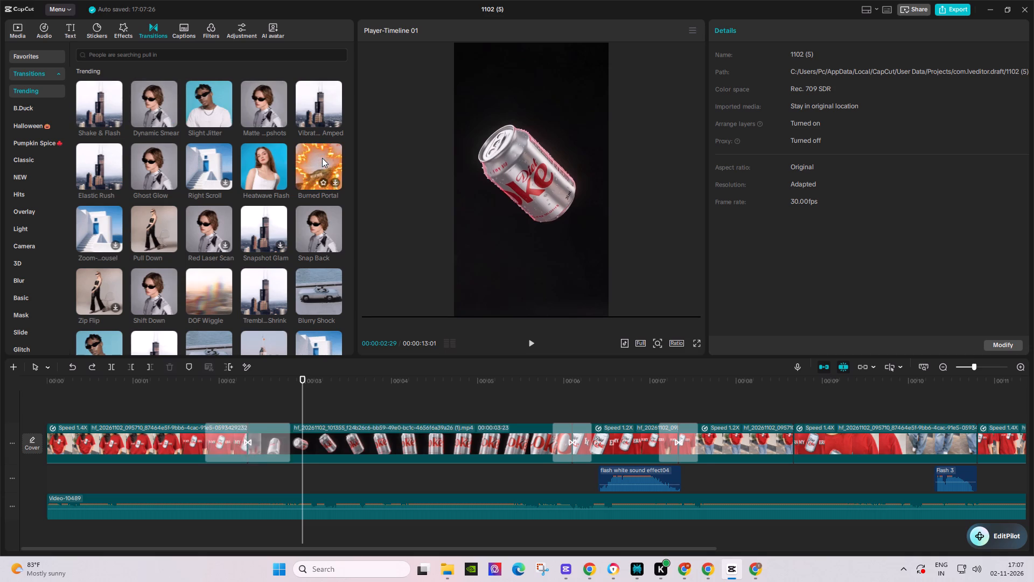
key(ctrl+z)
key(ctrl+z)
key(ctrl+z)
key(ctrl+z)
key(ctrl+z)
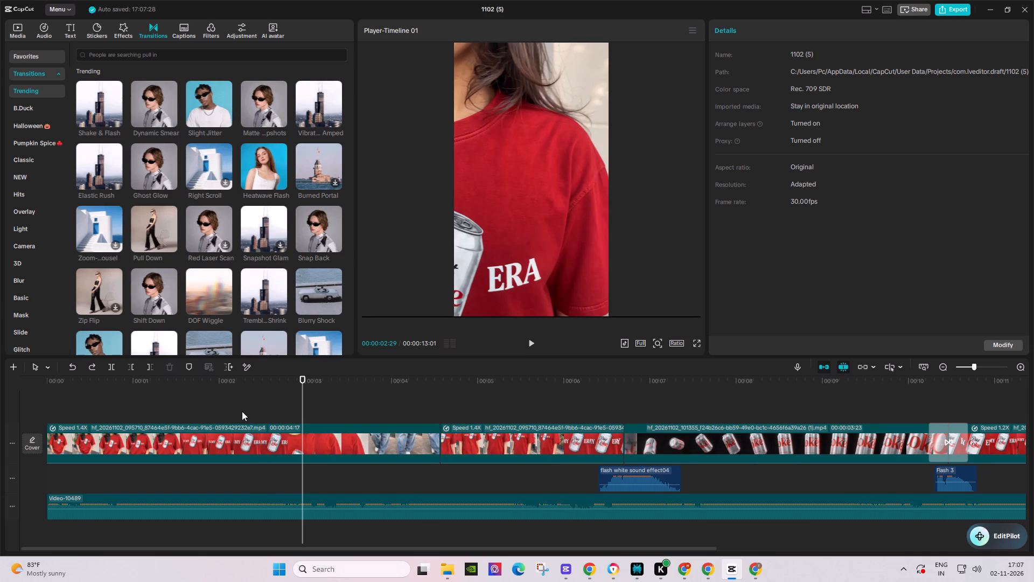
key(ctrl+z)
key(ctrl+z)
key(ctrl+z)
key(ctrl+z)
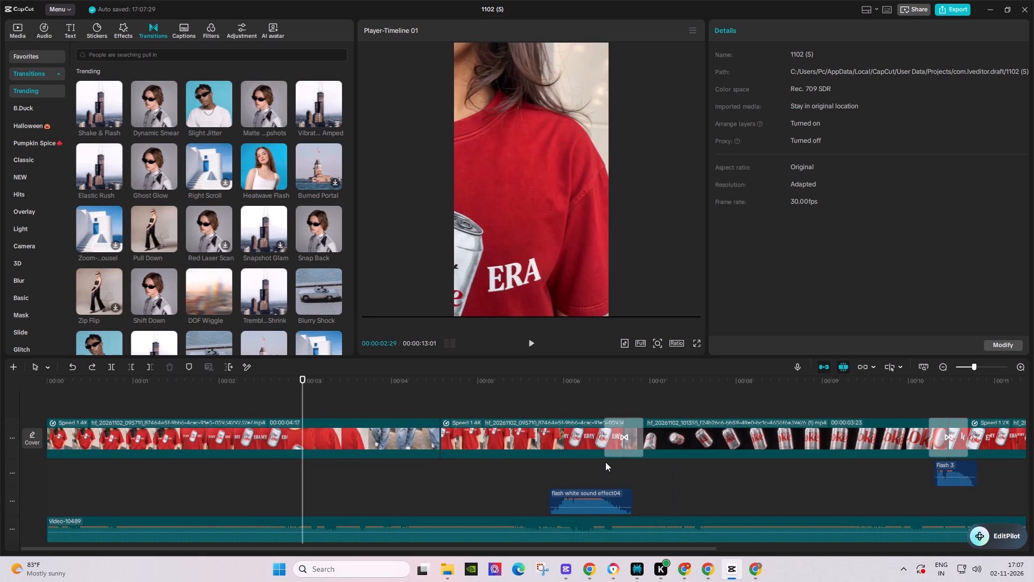
Move flash white sound effect04 onto Flash 3's track under the can clip's opening Dynamic Smear transition, and replay it.
click(621, 442)
click(616, 386)
click(562, 379)
key(space)
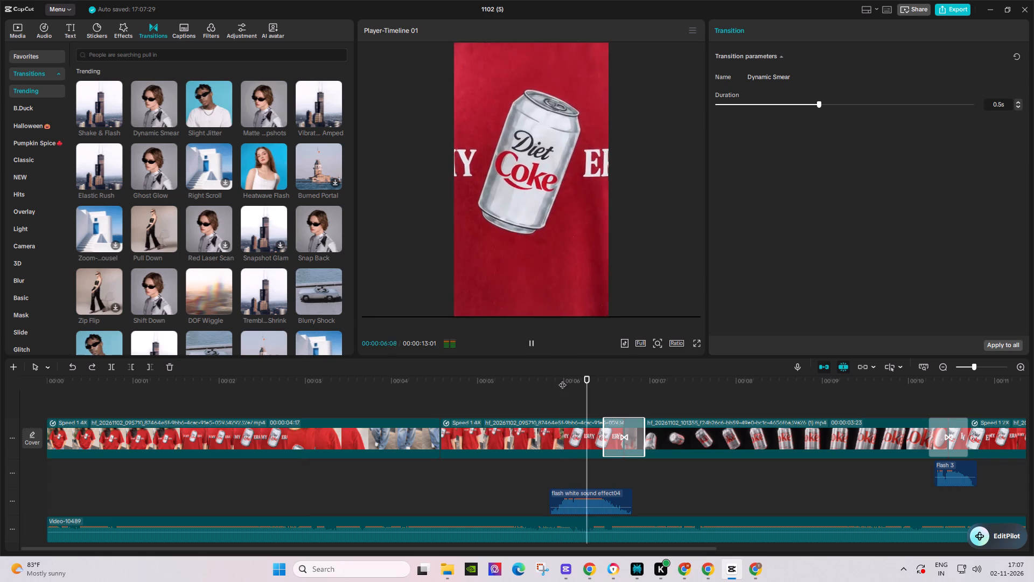
click(562, 379)
key(space)
key(space)
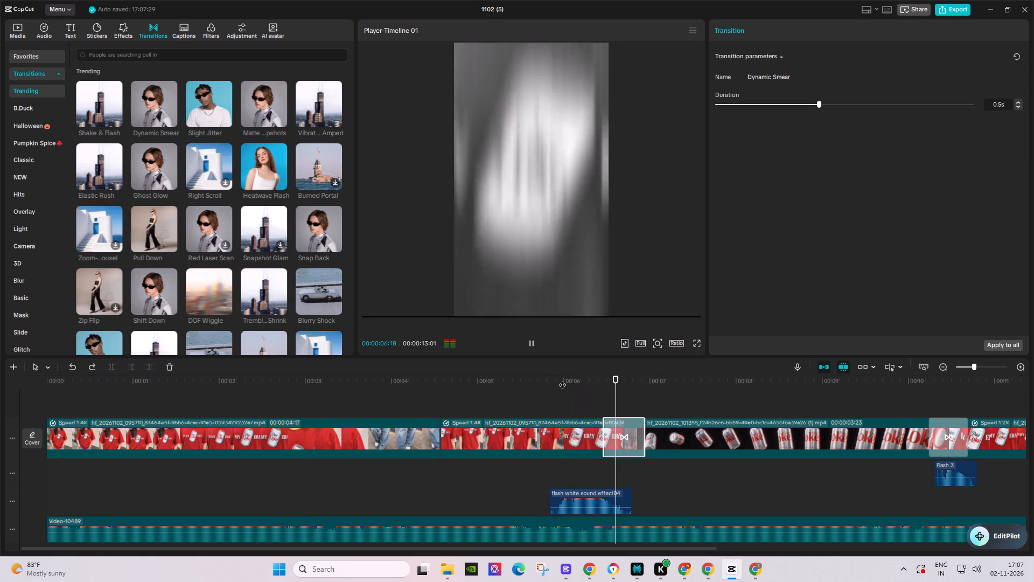
key(space)
drag(589, 502, 635, 474)
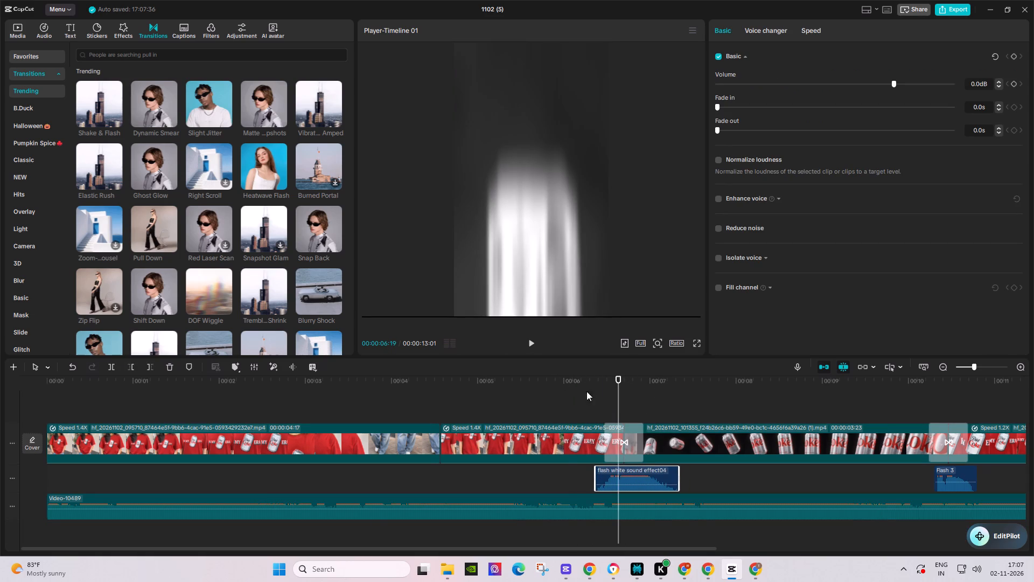
click(567, 377)
key(space)
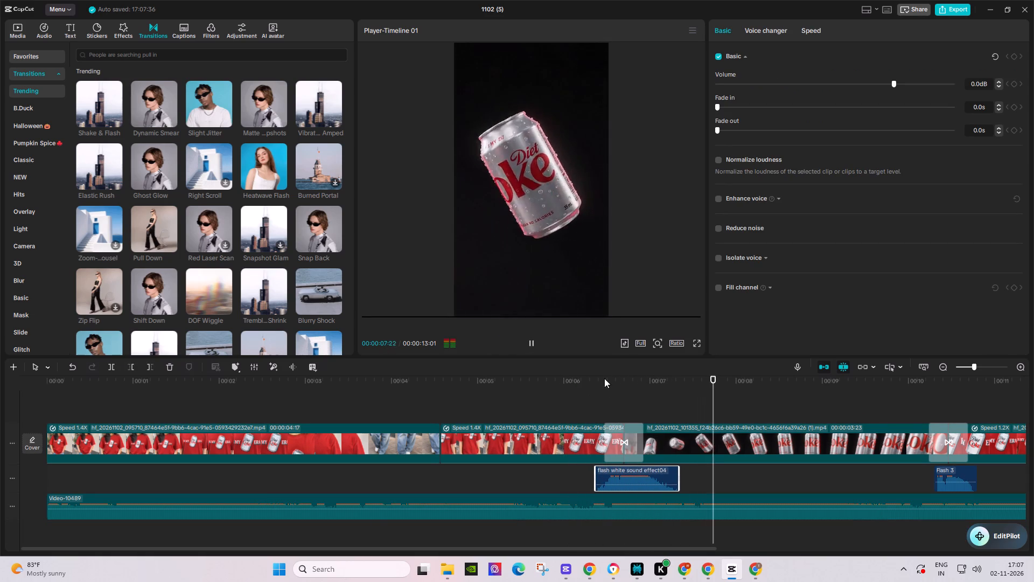
click(604, 378)
key(space)
key(space)
key(space)
click(616, 438)
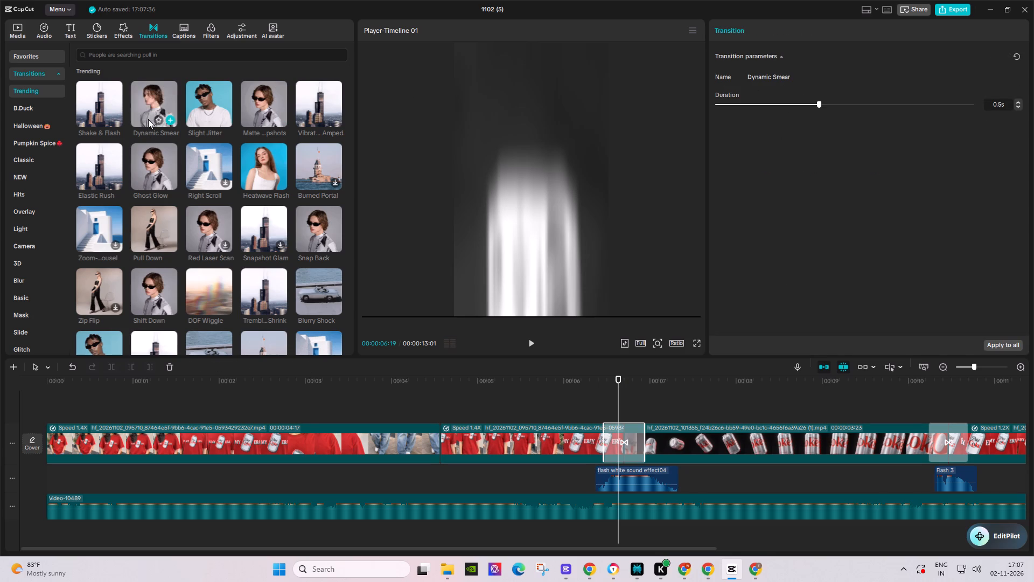
Replay the opening clip and split it at 00:00:02:11, at the shirt-print close-up.
click(150, 430)
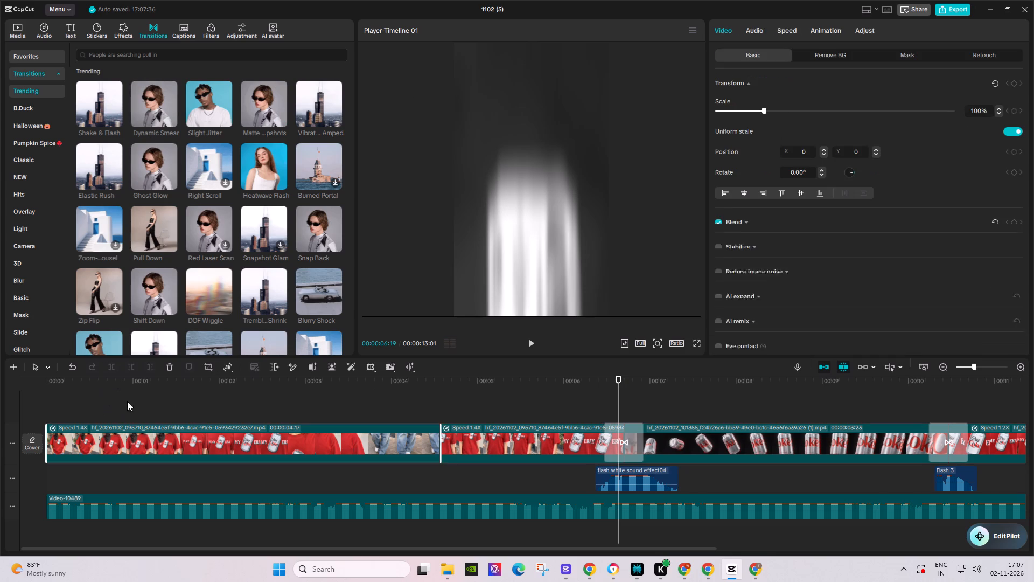
click(122, 398)
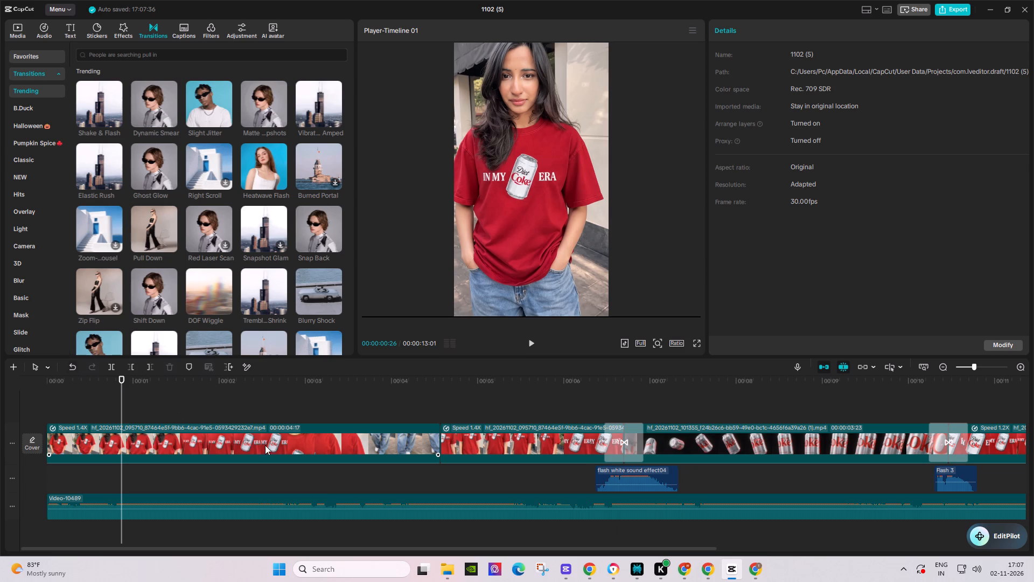
key(space)
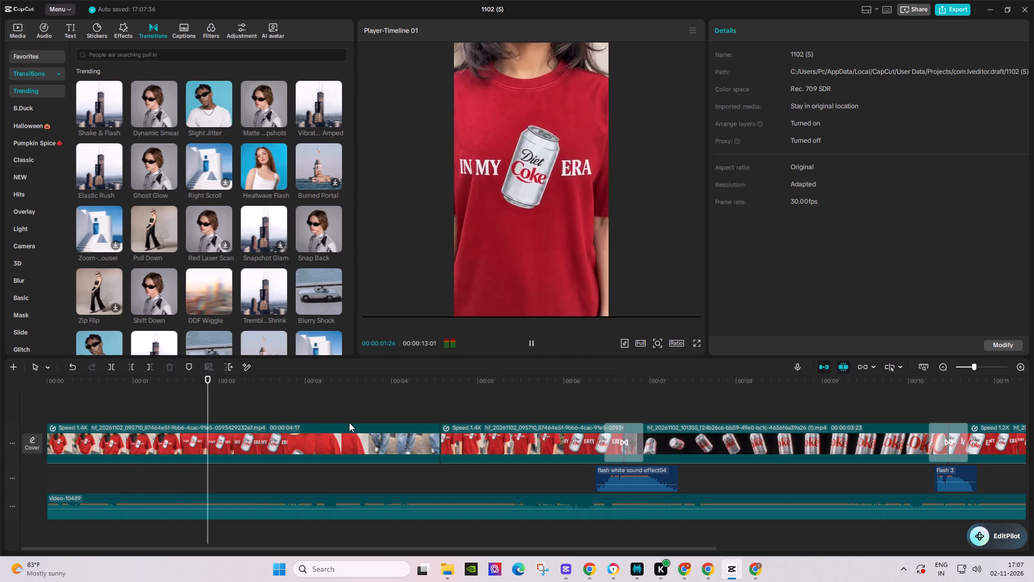
key(space)
key(space)
key(space)
click(299, 438)
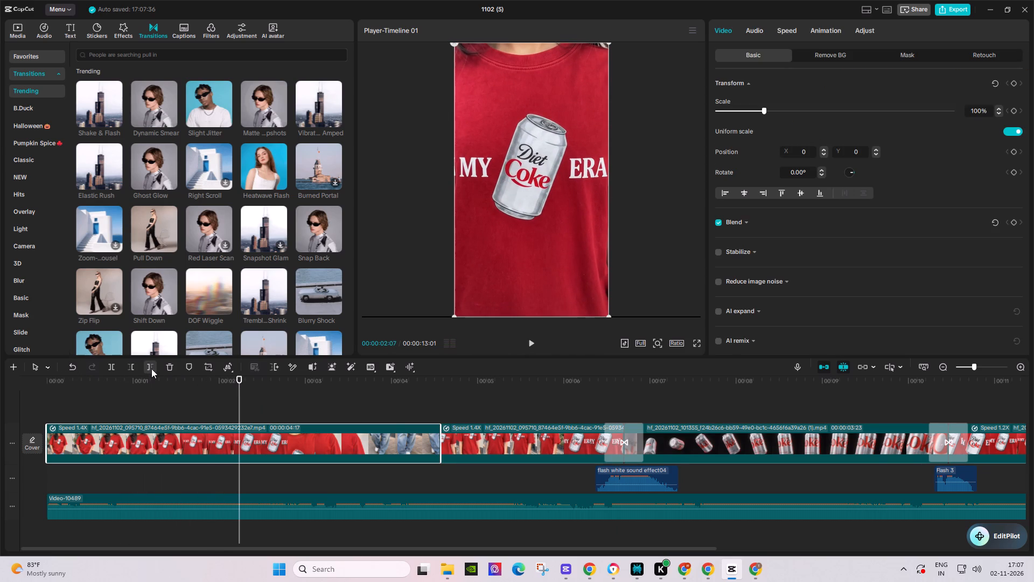
key(space)
key(space)
click(116, 369)
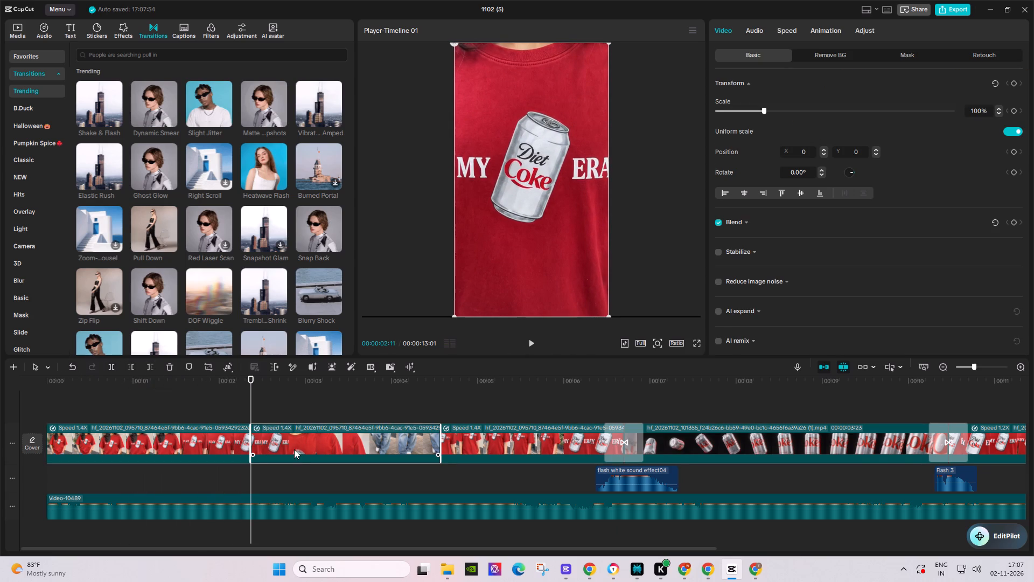
Move the opening clip's split-off part to the end of the video track, followed by the other 1.4X shirt clip.
drag(297, 449, 954, 435)
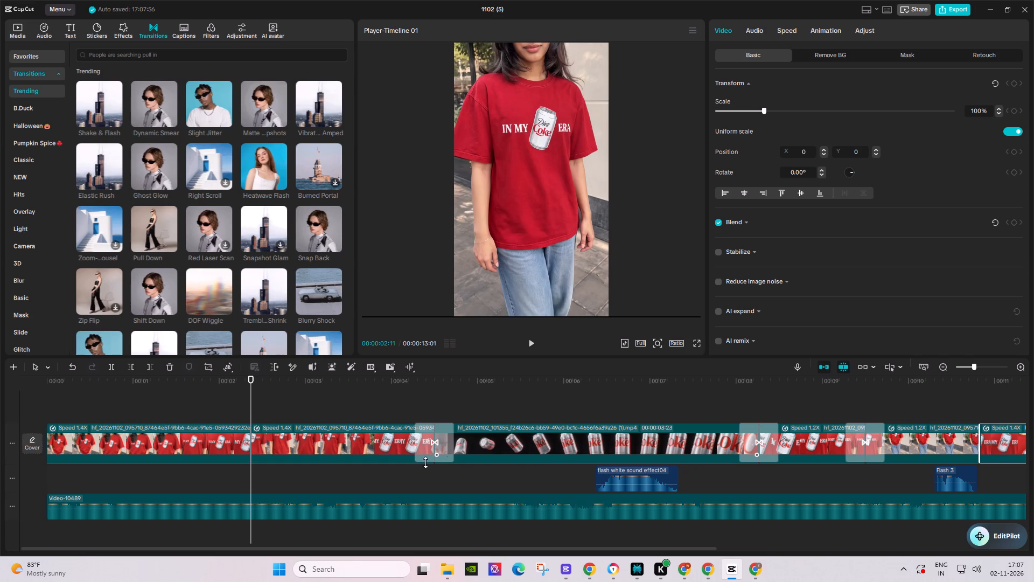
drag(354, 447, 1033, 435)
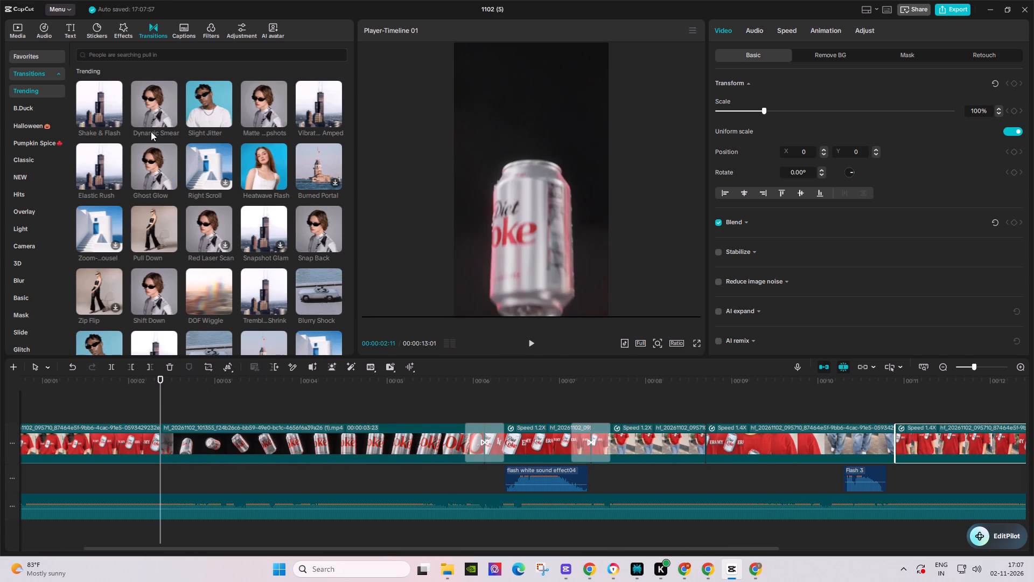
Add the Dynamic Smear transition between the opening clip and the can clip, and play the edit through it.
drag(150, 111, 150, 431)
click(106, 396)
key(space)
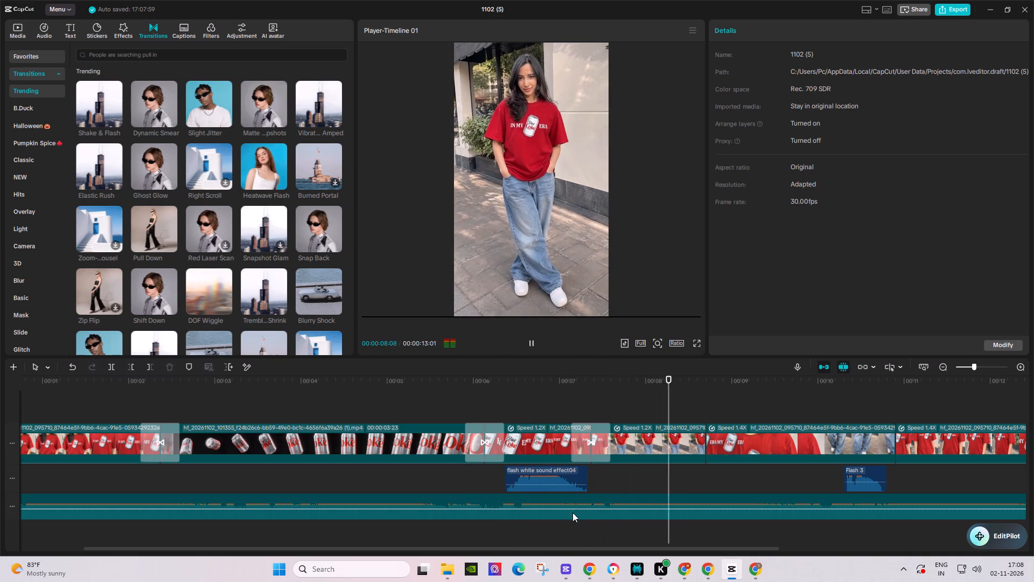
key(space)
Trim the start of the moved close-up clip up to 00:00:08:27, and replay the edit from about 00:00:07 onward.
drag(564, 548, 707, 566)
key(space)
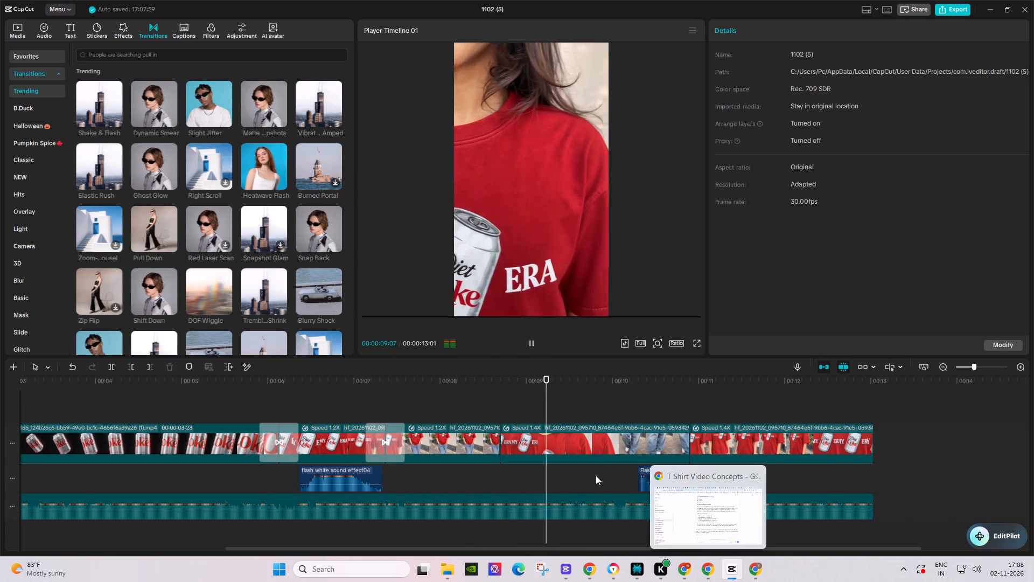
key(space)
drag(511, 384, 519, 389)
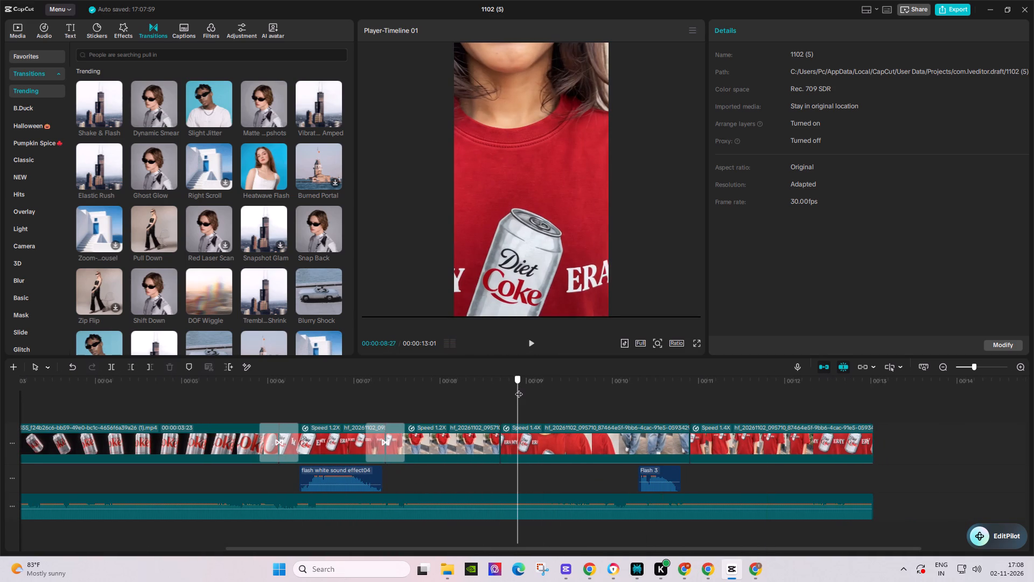
drag(519, 389, 519, 389)
click(132, 367)
click(418, 384)
key(space)
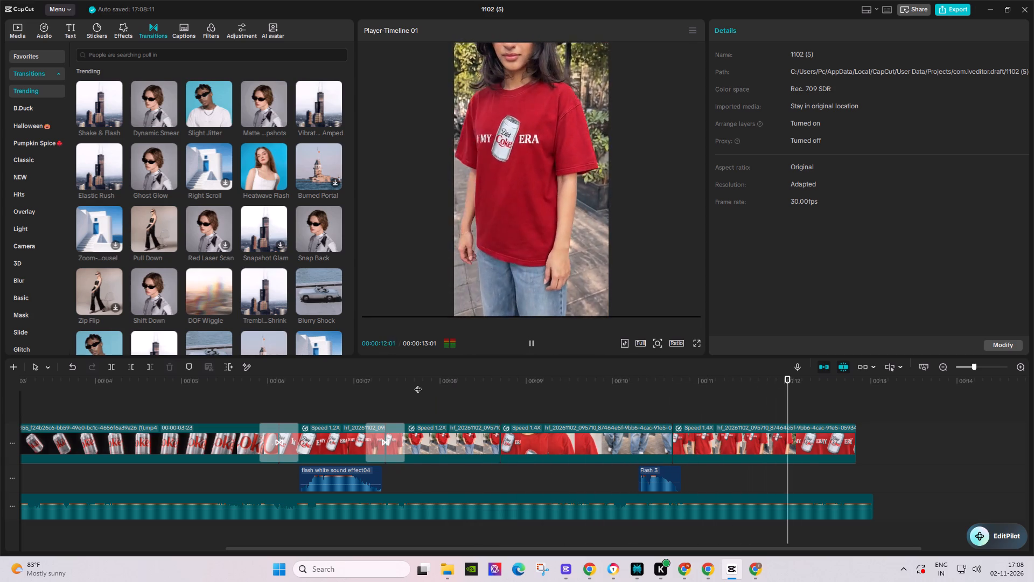
key(space)
key(space)
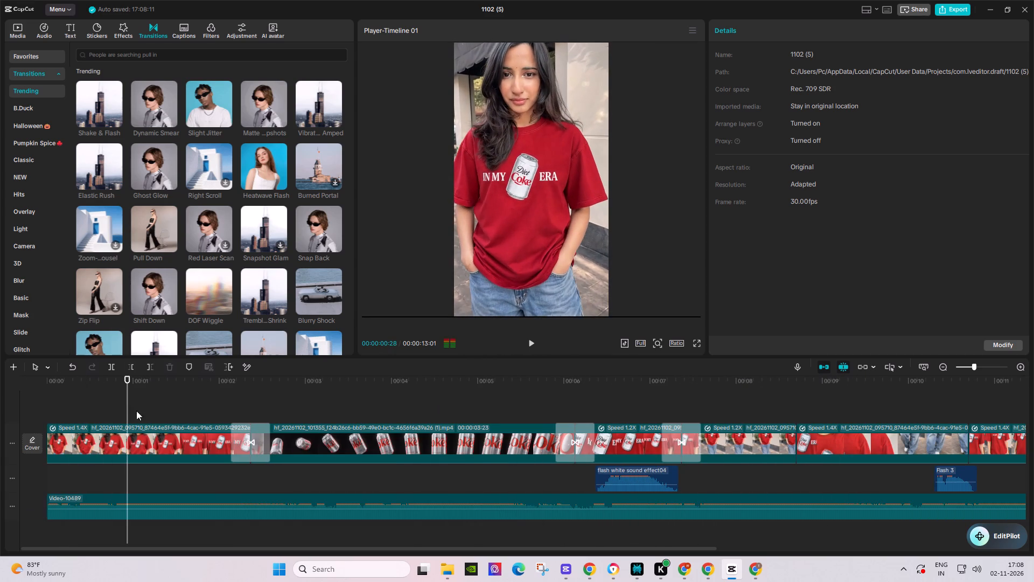
Move flash white sound effect04 under the opening-to-can transition and Flash 3 under the transition that follows the can clip.
drag(100, 376, 0, 373)
drag(636, 473, 281, 472)
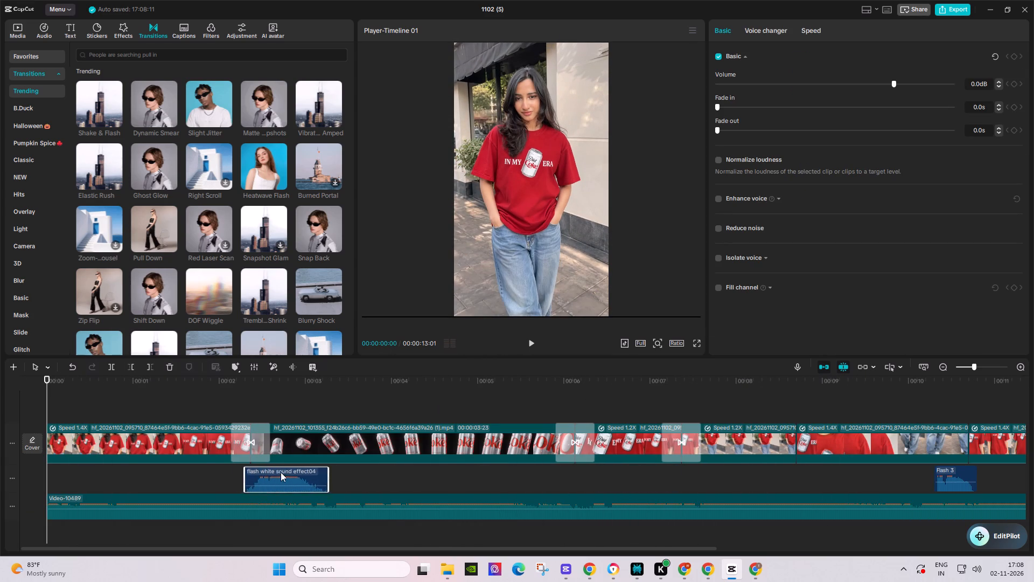
drag(281, 472, 254, 468)
drag(951, 472, 562, 478)
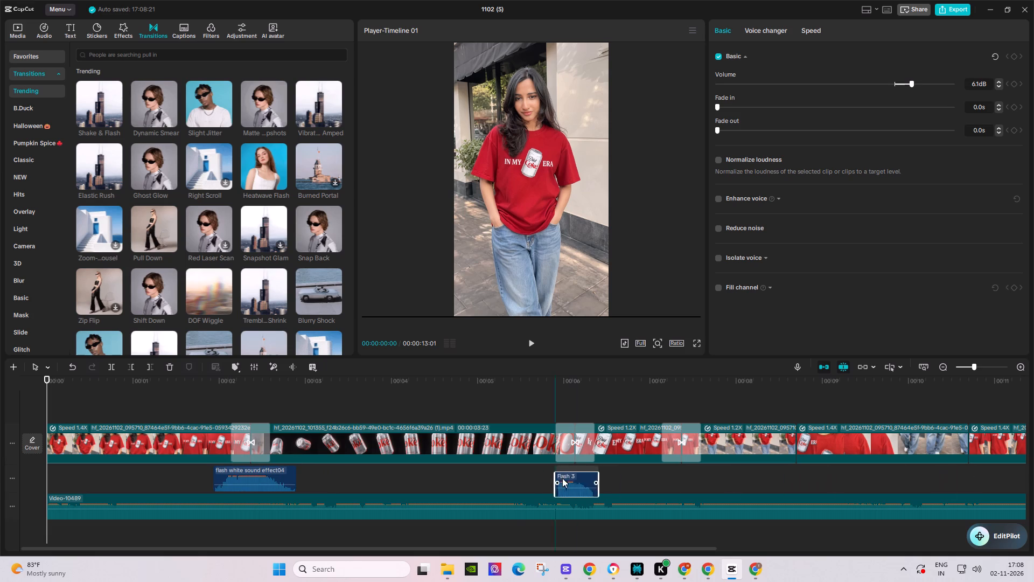
drag(562, 478, 579, 470)
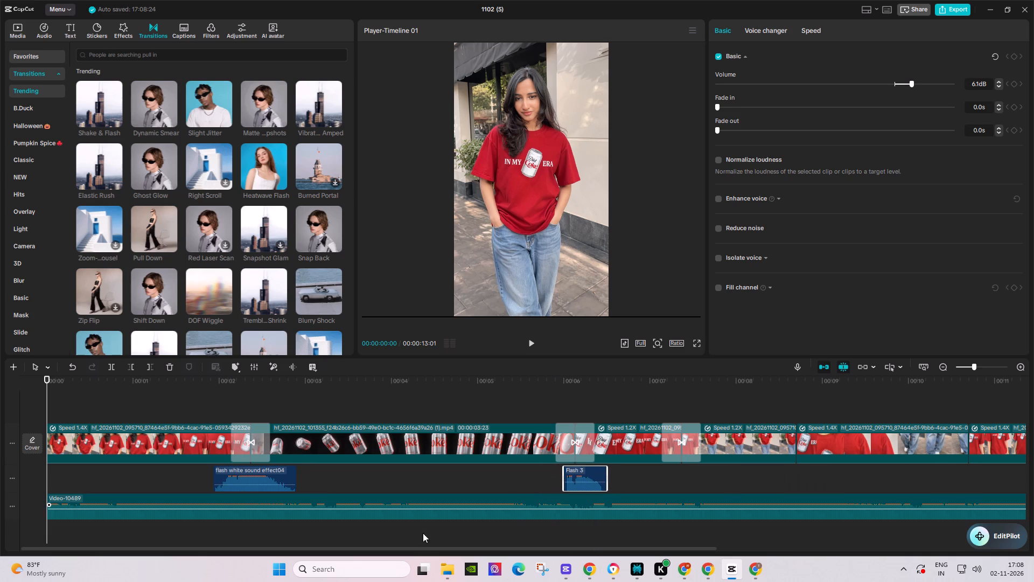
Play the edit through the first transition and shift flash white sound effect04 slightly later, starting just after 00:00:02.
drag(436, 546, 87, 564)
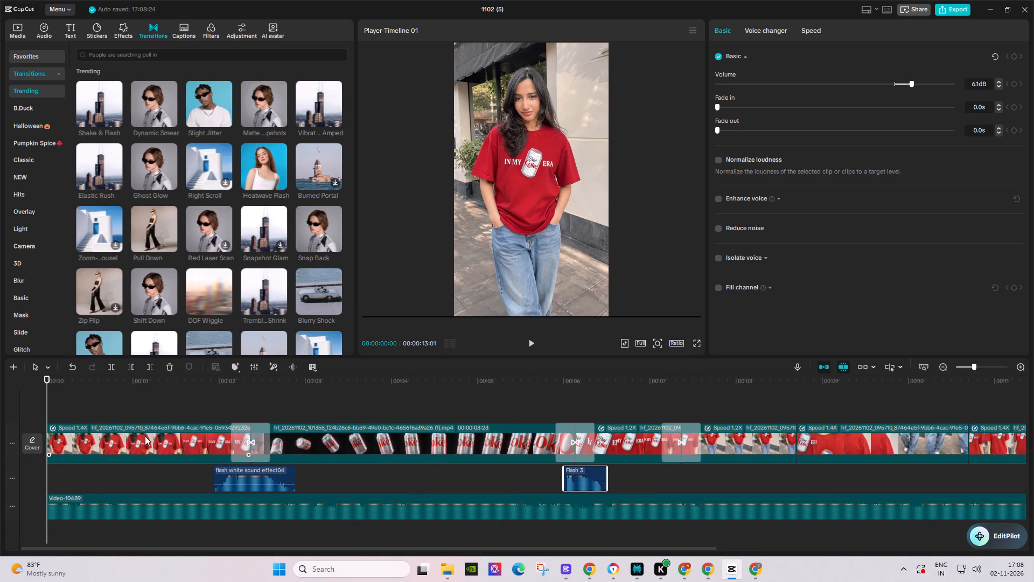
key(space)
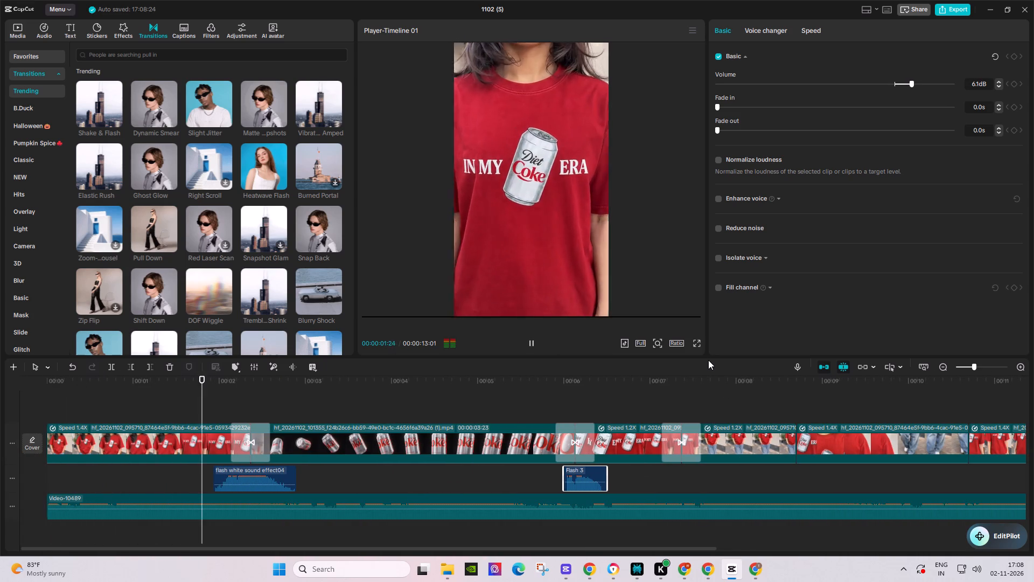
click(186, 389)
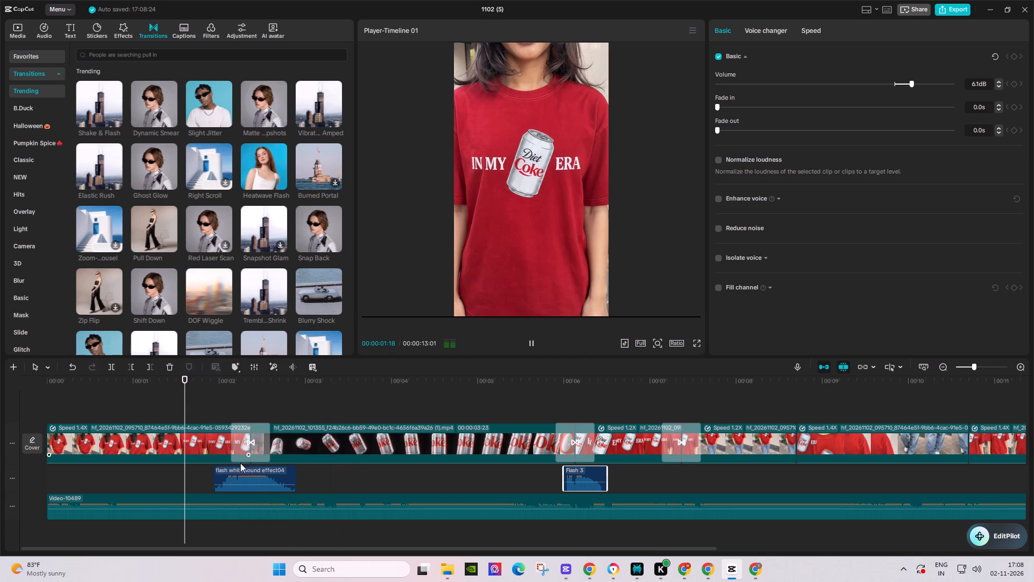
drag(253, 476, 264, 476)
key(space)
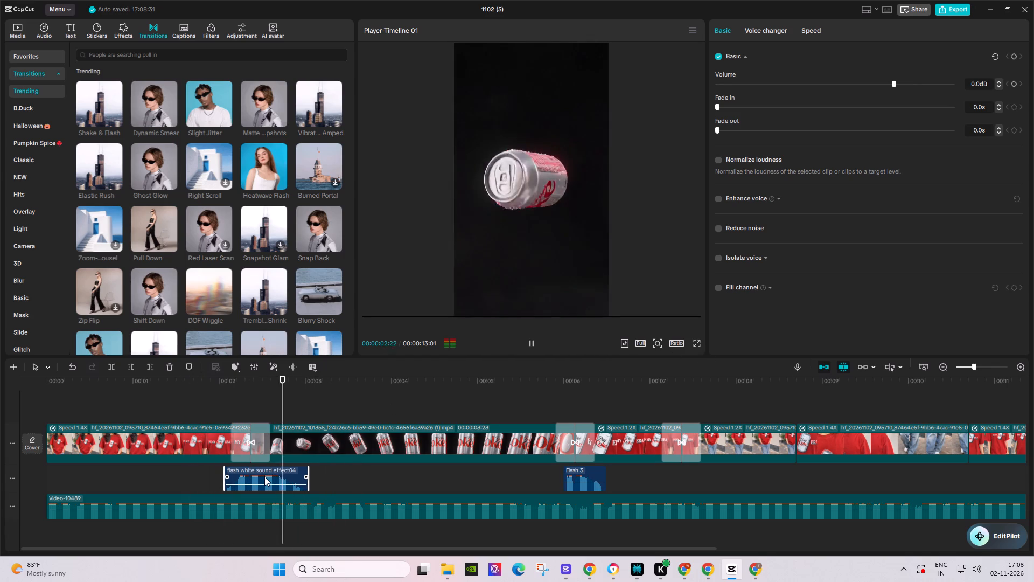
Replay the edit from the start in full screen, and again from about 00:00:05:22, to check the sound effects against the transitions.
click(98, 385)
drag(94, 382, 0, 381)
key(space)
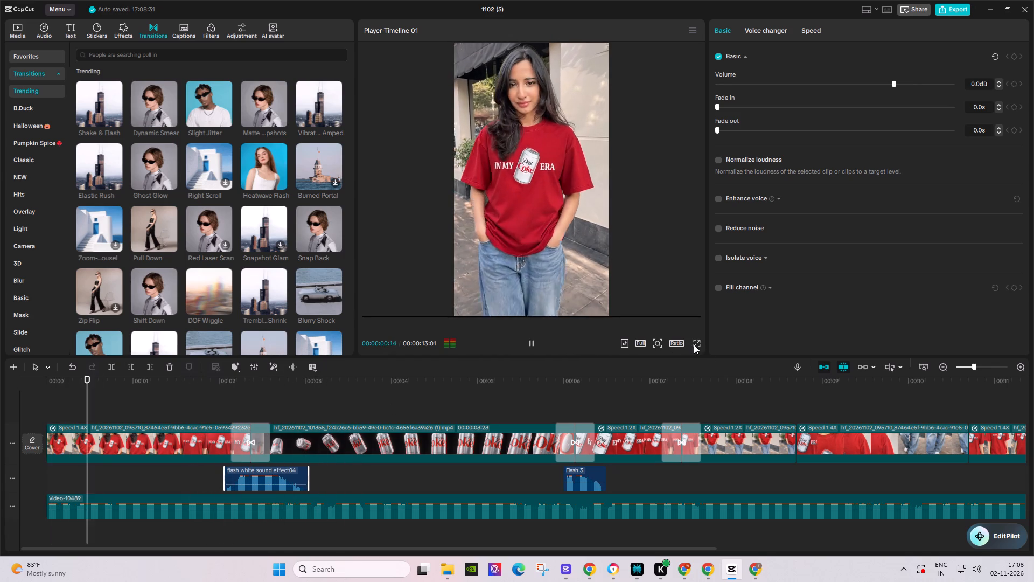
click(694, 344)
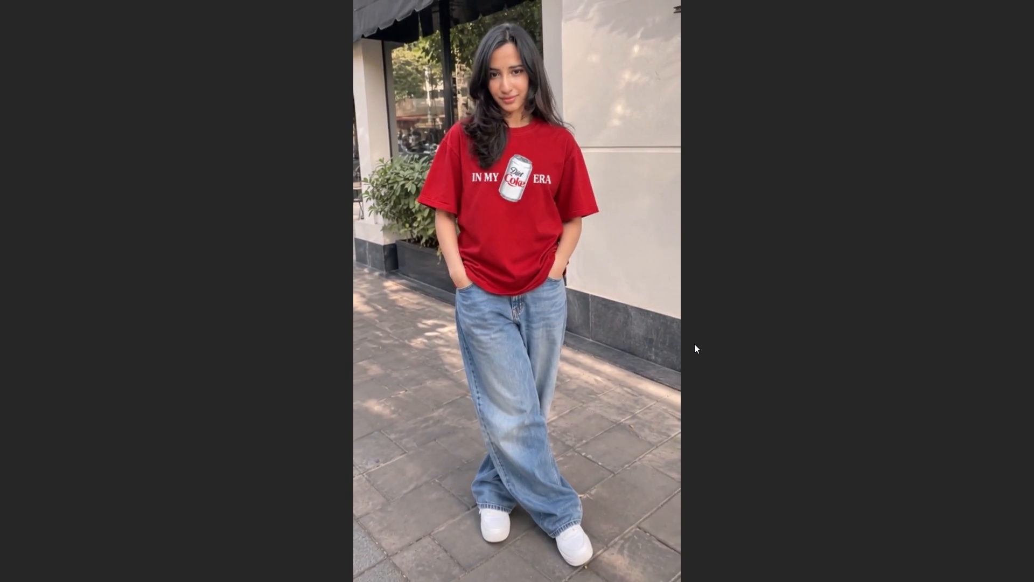
click(694, 344)
key(space)
click(660, 537)
click(542, 382)
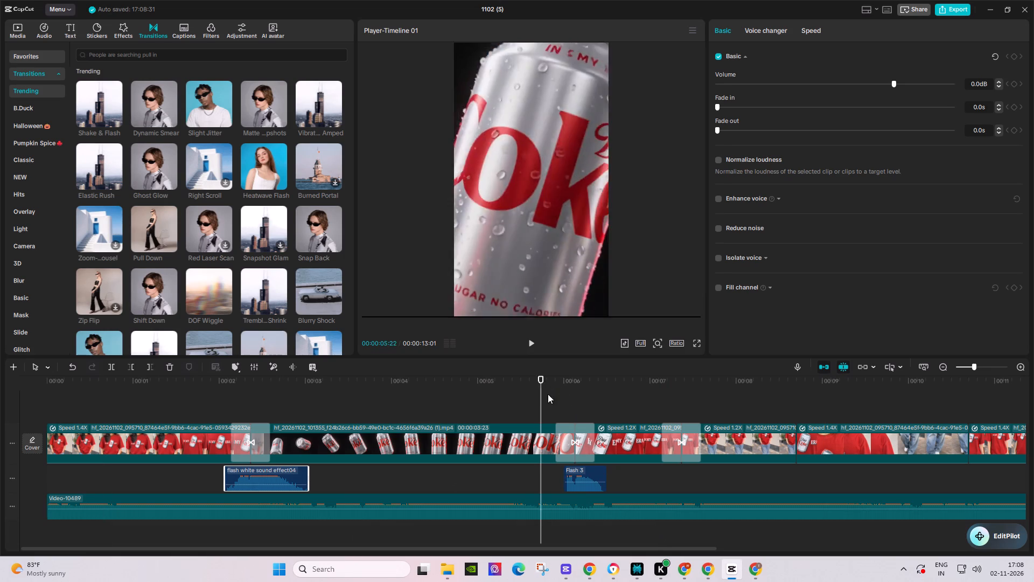
key(space)
key(space)
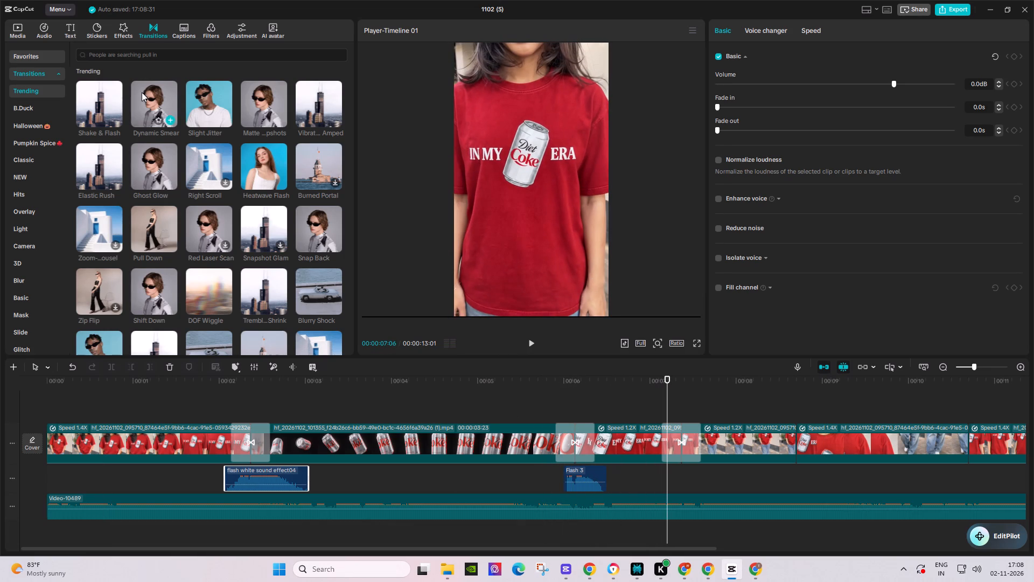
Add the Flash (cupine / bean bulb / invention) sound effect at 4.8 dB under the third transition, just after 00:00:07, and play it.
click(43, 27)
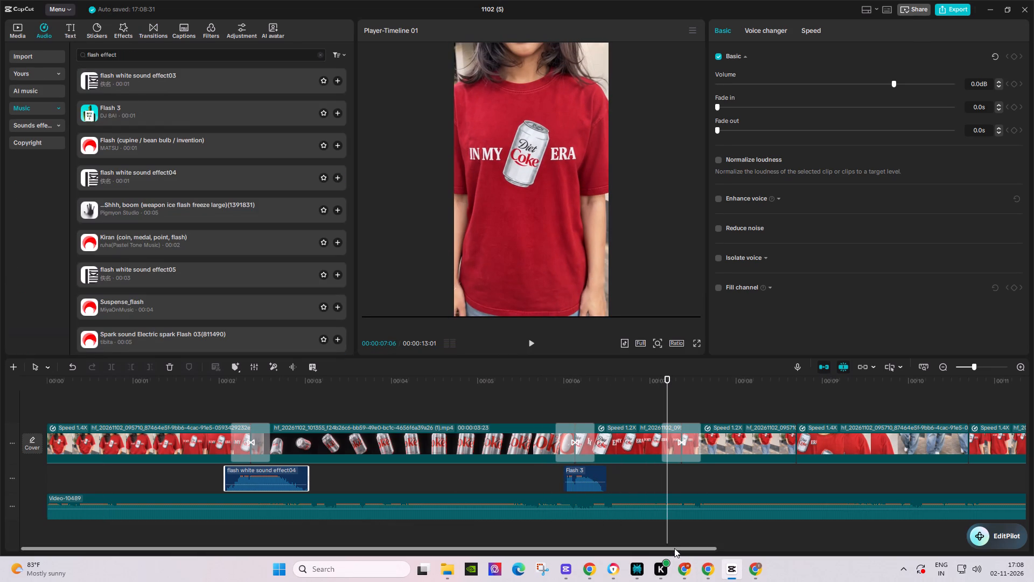
drag(675, 548, 224, 544)
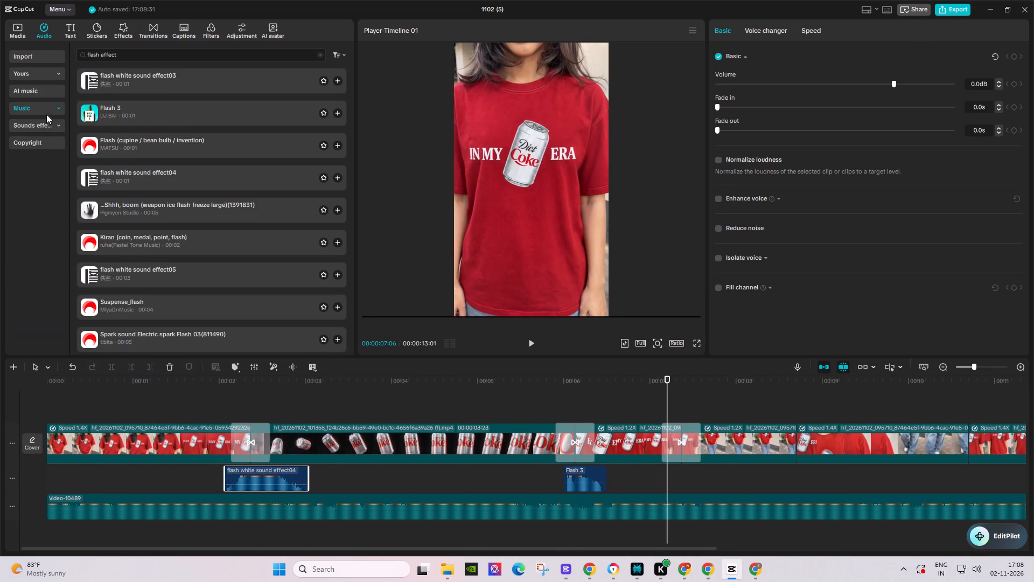
click(90, 137)
drag(138, 149, 659, 483)
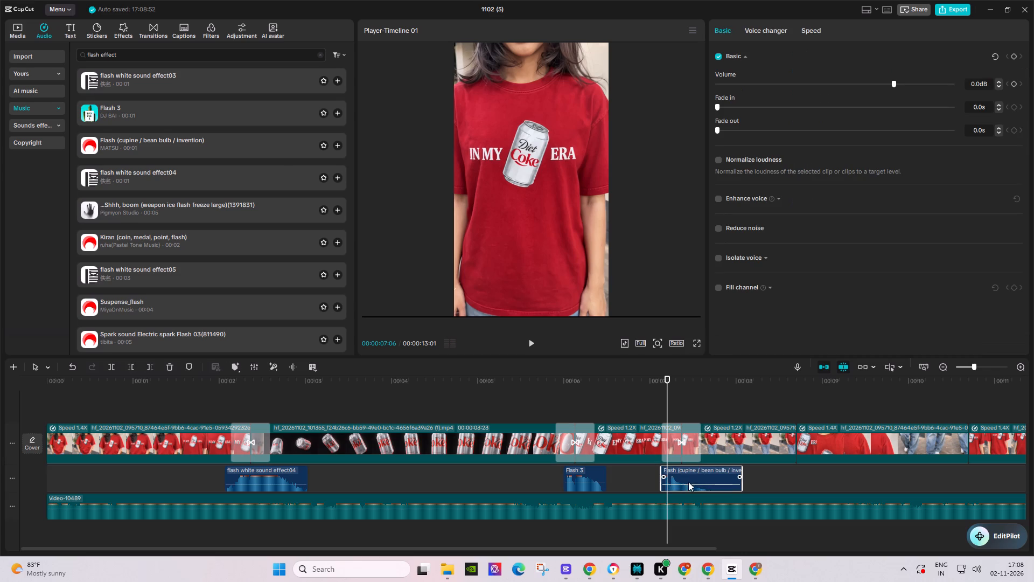
click(693, 484)
drag(689, 474, 703, 474)
click(701, 474)
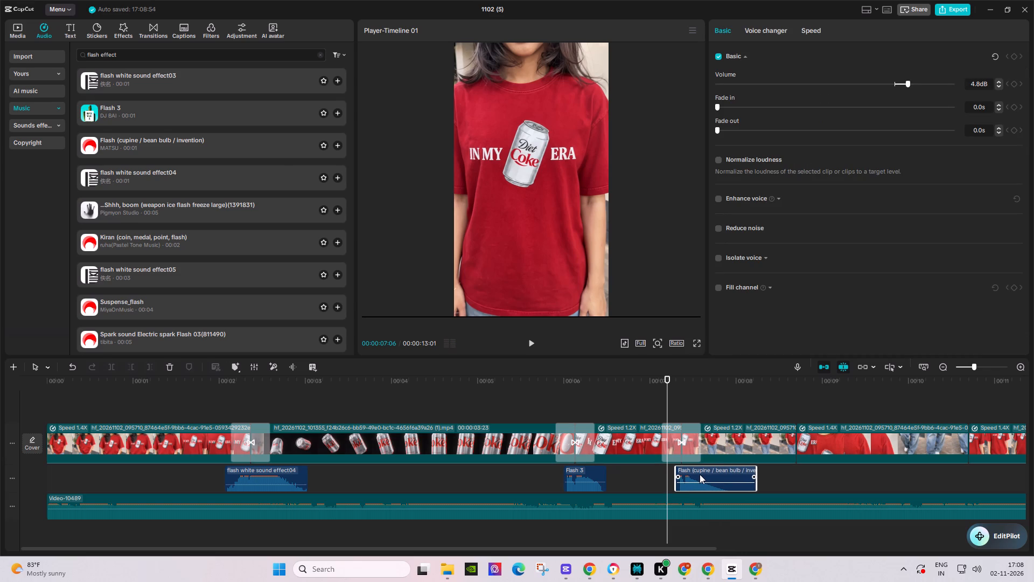
key(space)
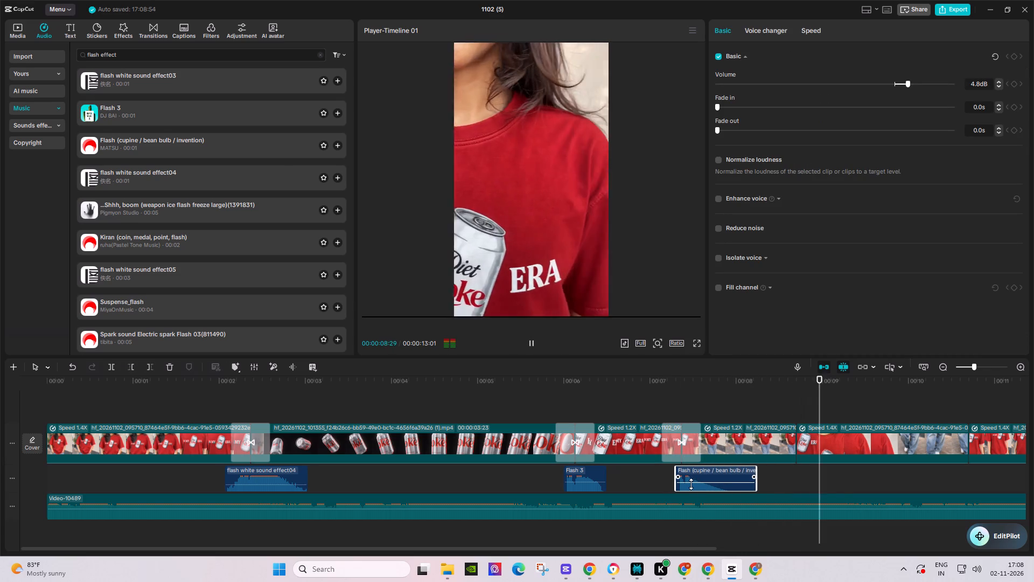
Extend the last shirt clip to the end of the music at 00:00:13:01 and play the ending.
drag(647, 549, 662, 552)
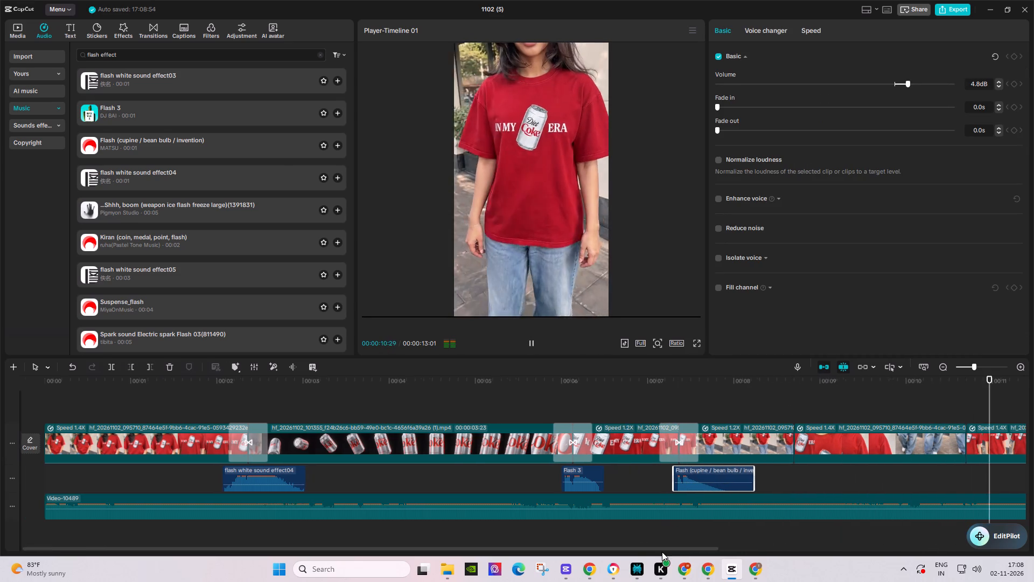
drag(662, 552, 849, 571)
key(space)
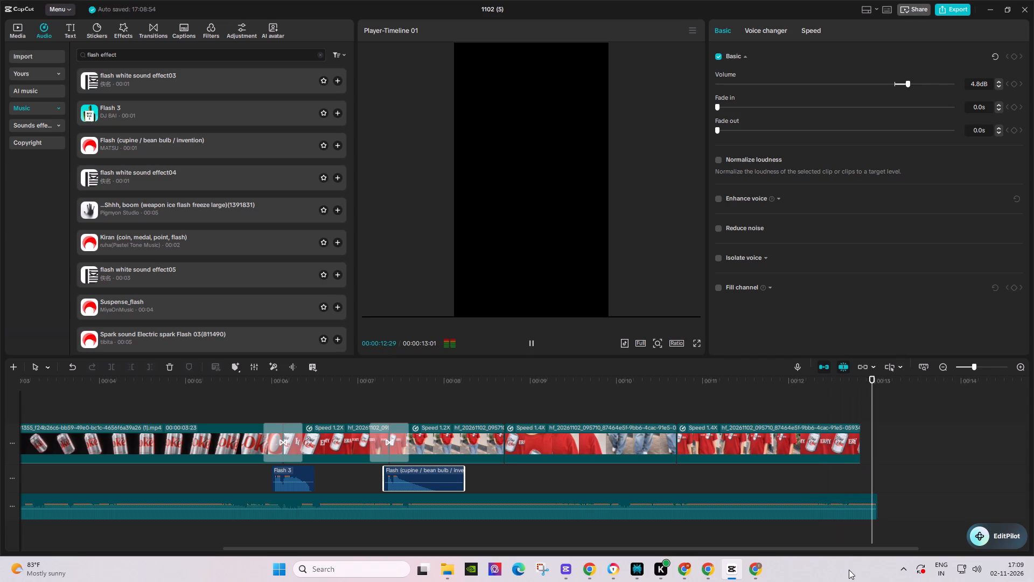
click(765, 382)
click(865, 460)
click(849, 445)
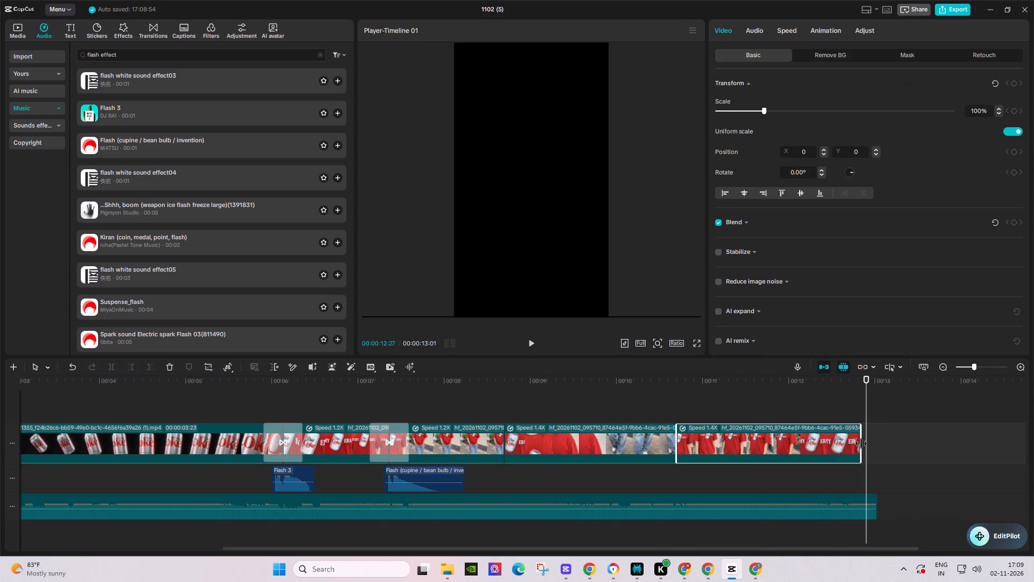
drag(862, 444, 876, 447)
click(784, 395)
key(space)
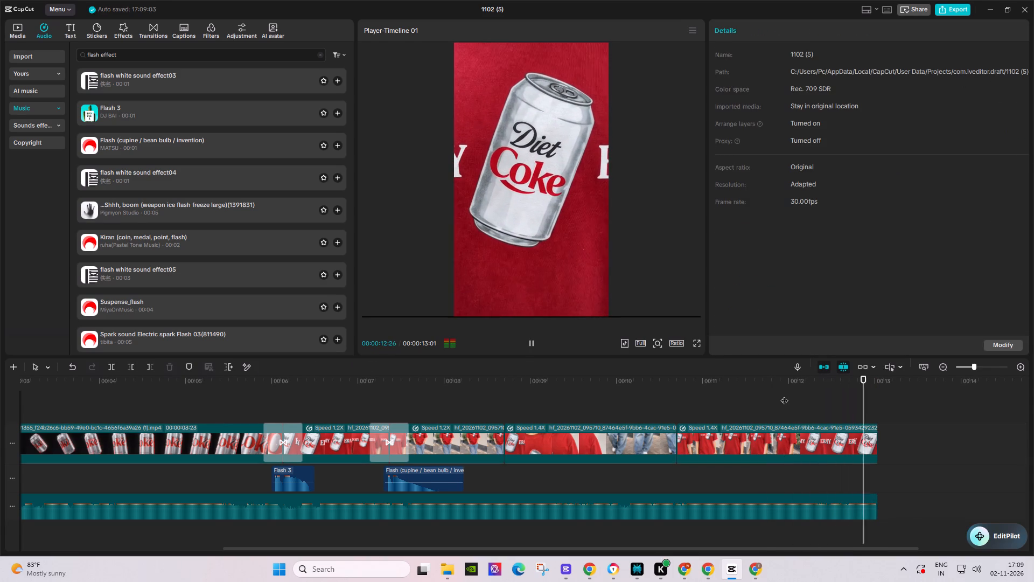
key(space)
key(space)
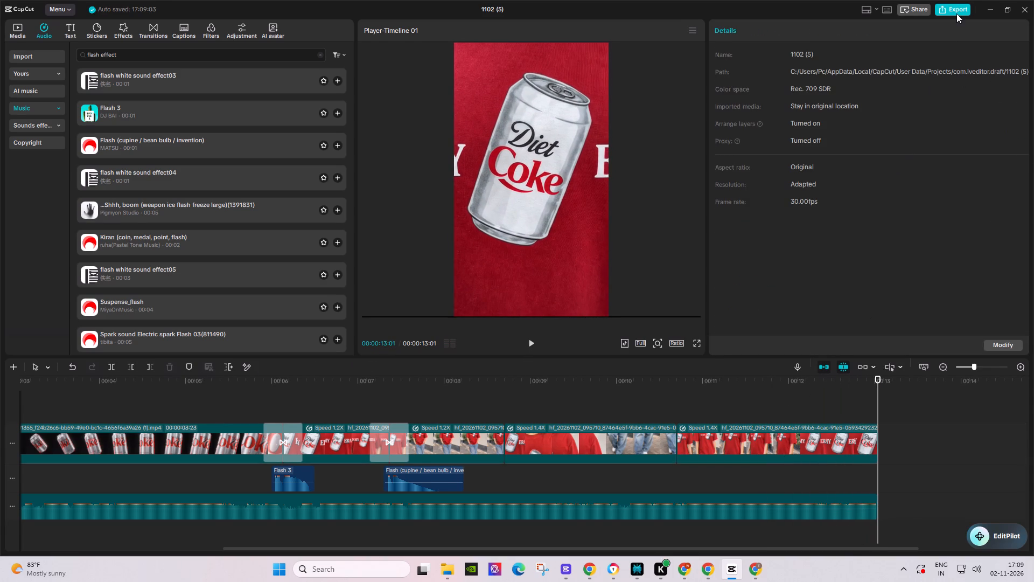
Return to the start of the timeline, open the export settings and clear the export name.
drag(421, 381, 0, 394)
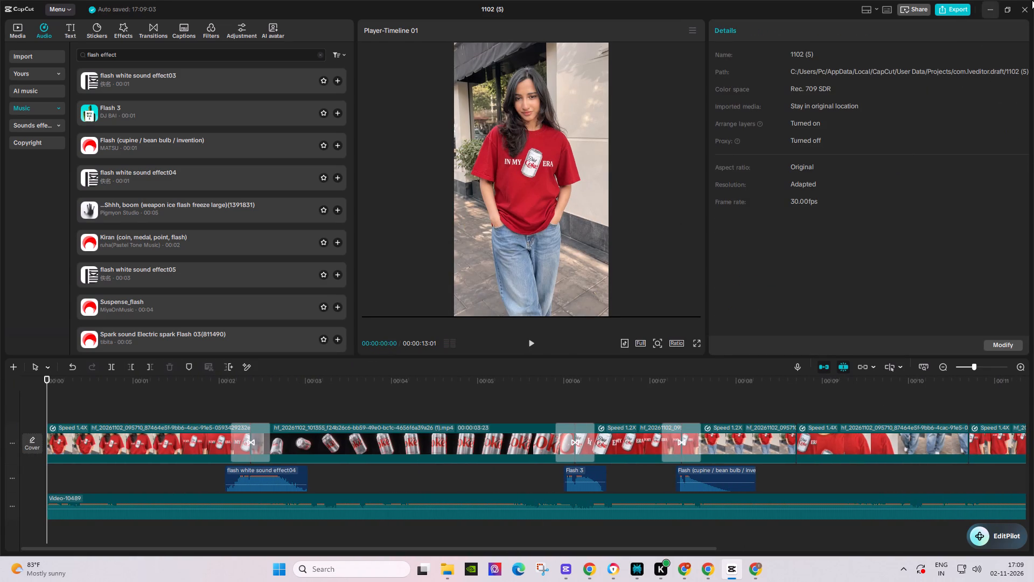
click(947, 11)
drag(603, 151, 556, 149)
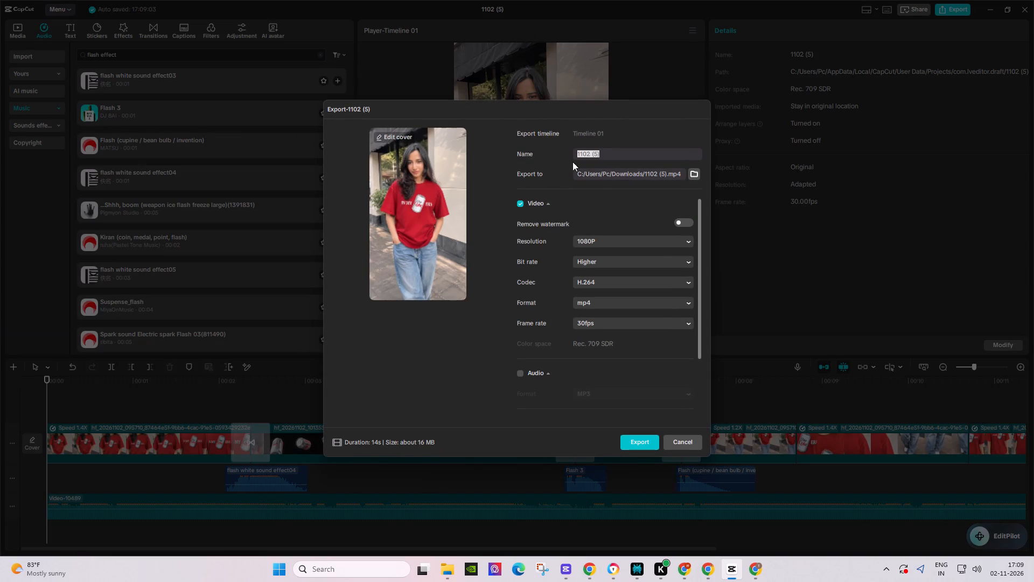
key(ctrl+v)
drag(605, 155, 557, 145)
key(BackSpace)
Switch to File Explorer and copy the name of the "Diet coke video edit 1 Higgs by Him" video in Downloads.
click(453, 571)
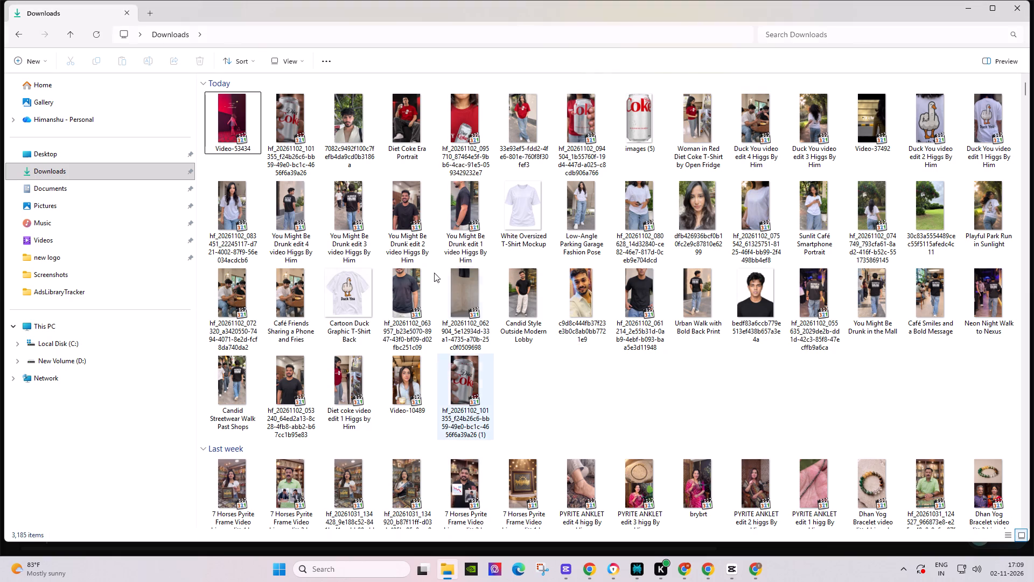
click(99, 30)
click(350, 139)
right_click(350, 139)
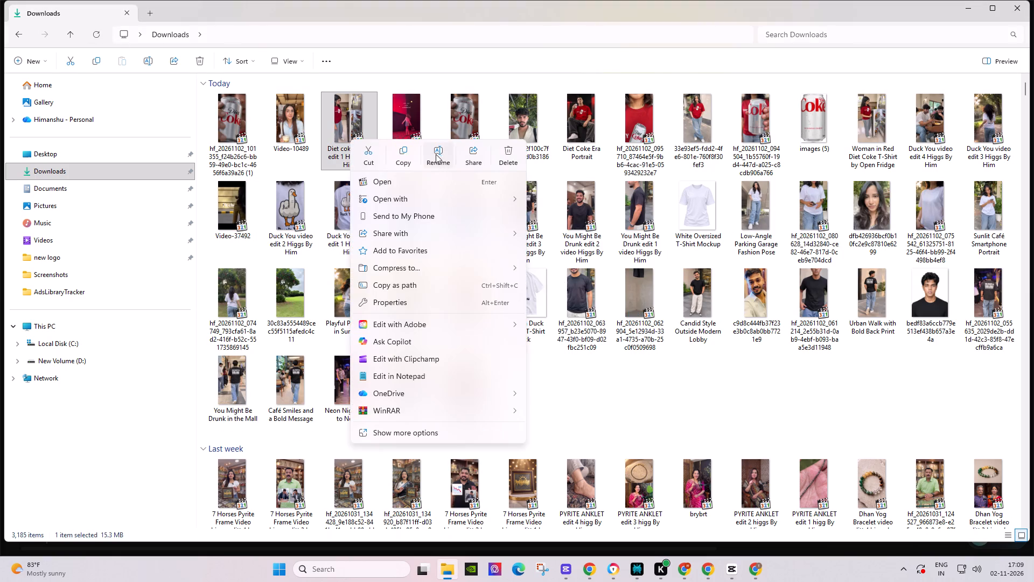
click(435, 153)
key(ctrl+c)
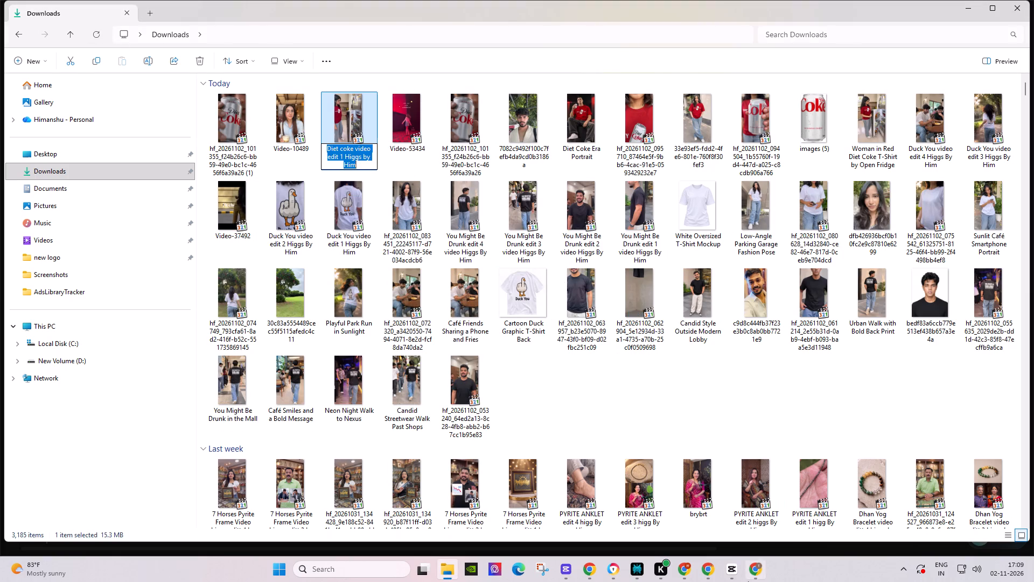
Back in CapCut, name the export "Diet coke video edit 2 Higgs by Him", export the video and close the export window.
click(737, 576)
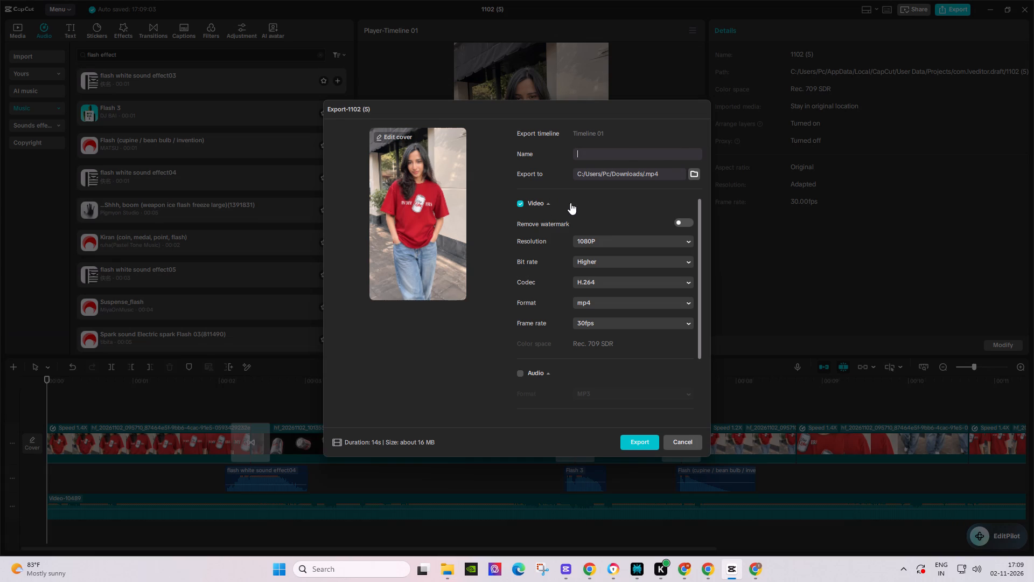
key(ctrl+v)
click(638, 155)
key(2)
click(639, 442)
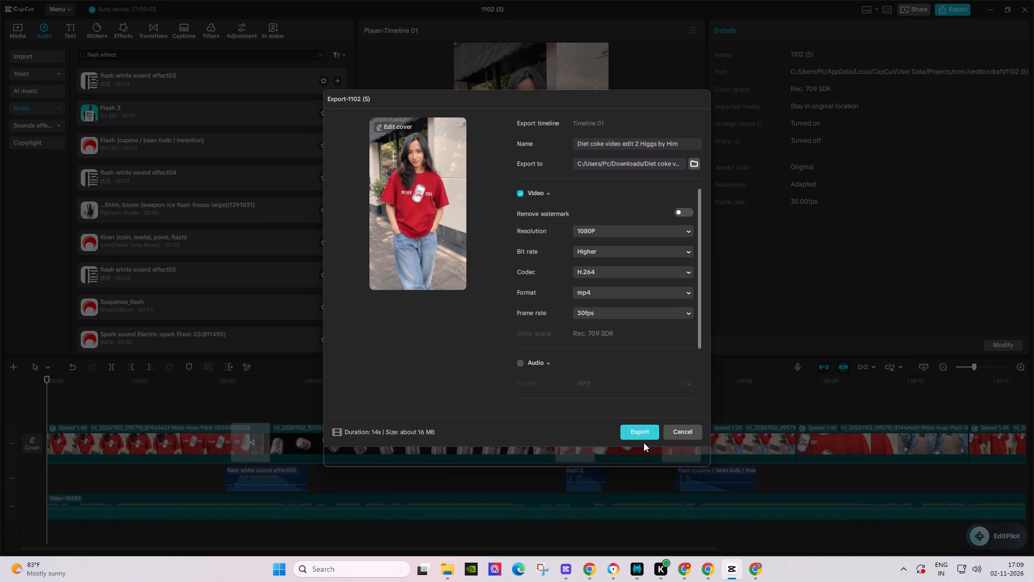
click(688, 439)
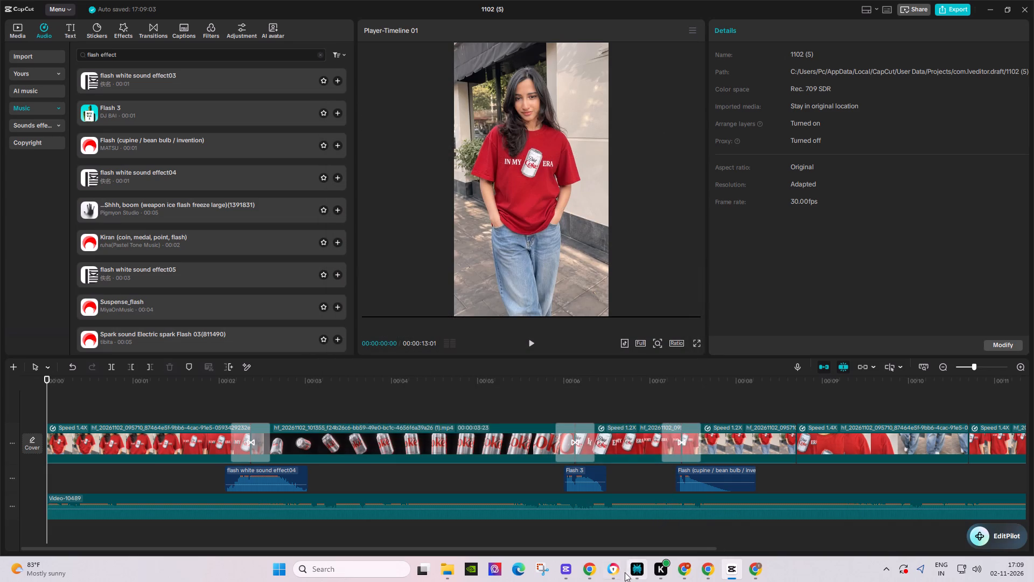
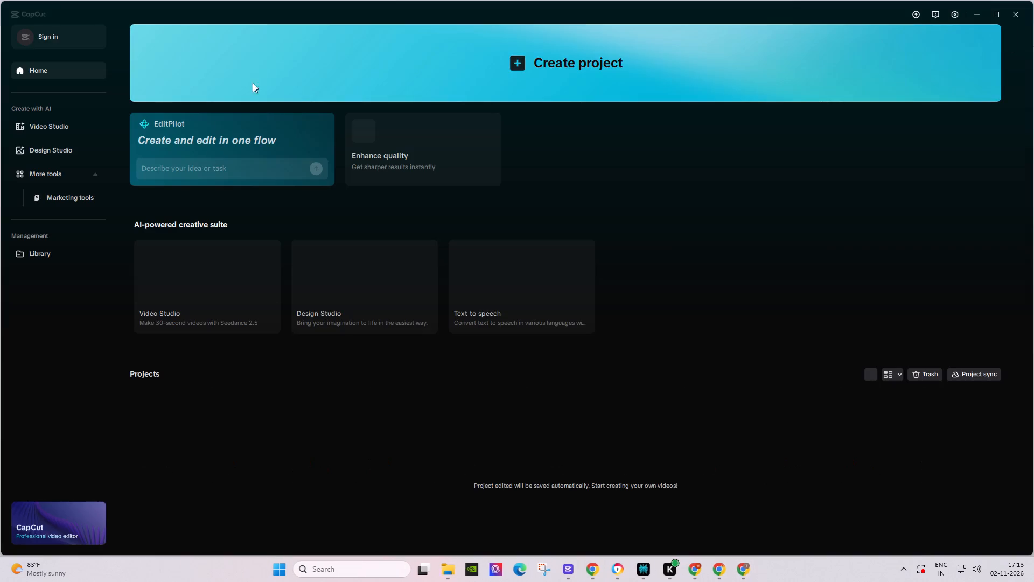
click(265, 72)
Import the Diet Coke Era Portrait image and the 15-second hf_20261102_101355 video from the Downloads folder.
click(223, 101)
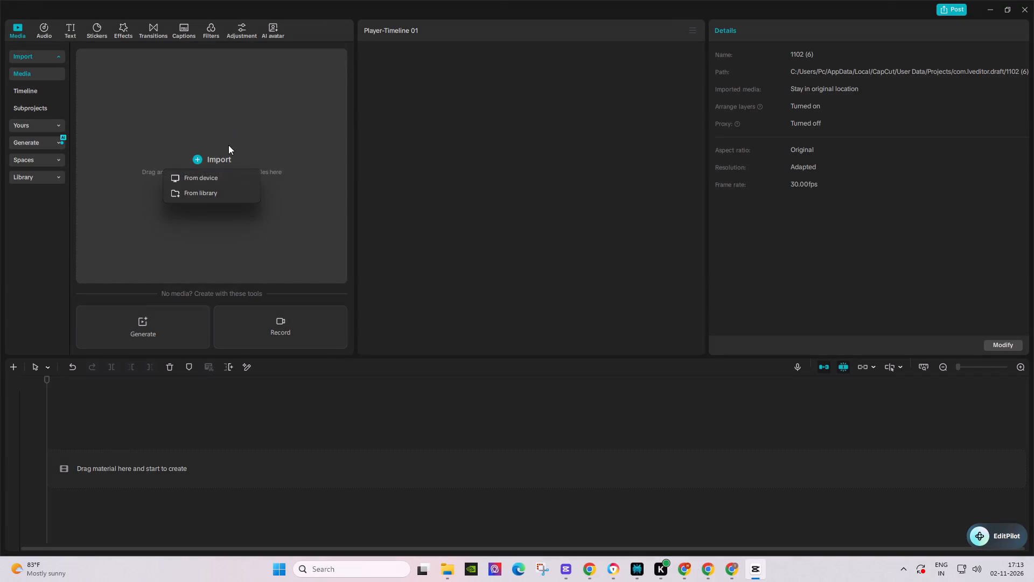
click(214, 177)
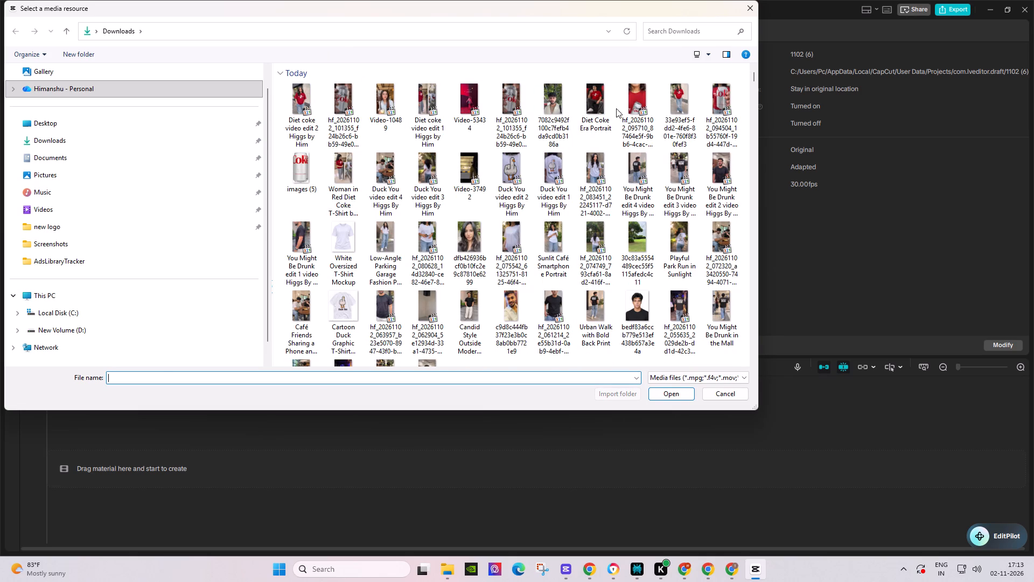
double_click(604, 102)
click(106, 58)
click(123, 78)
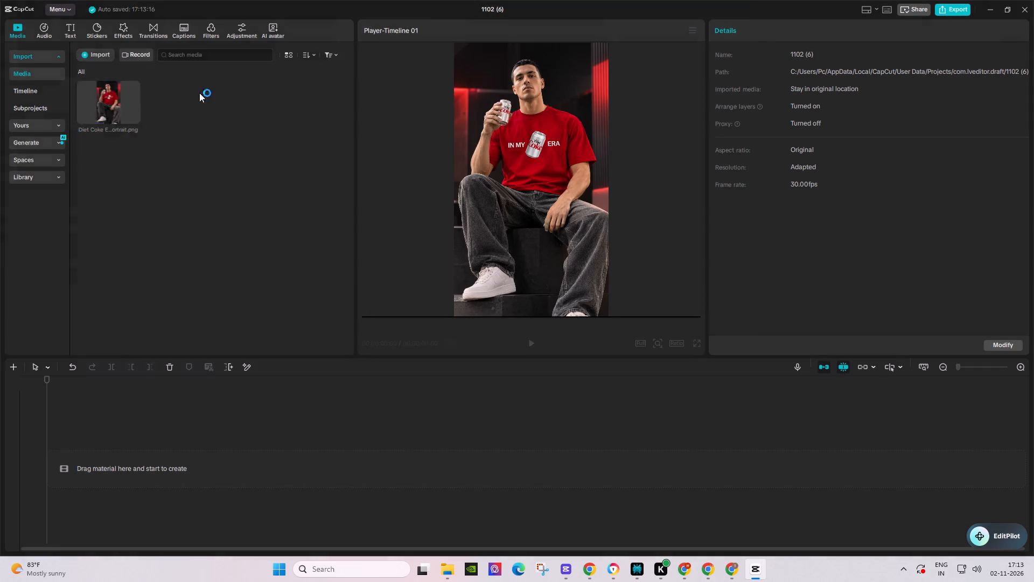
double_click(346, 103)
Place the imported 15-second Diet Coke T-shirt video at the start of the timeline.
drag(181, 100, 197, 290)
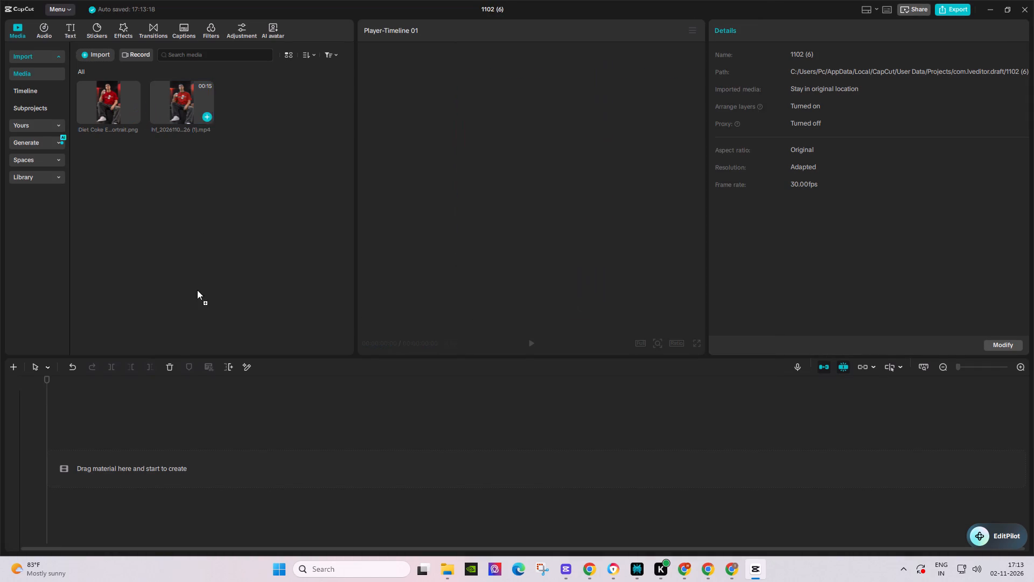
drag(197, 290, 142, 426)
Split the video at 00:00:06:16, where the shot changes to the can print on the red T-shirt.
key(space)
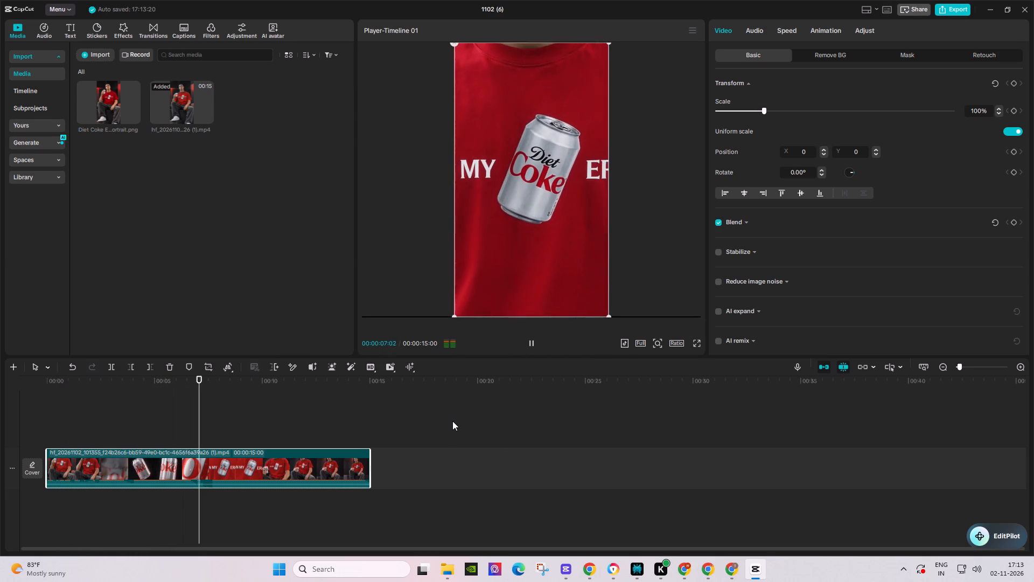
key(space)
click(176, 385)
key(space)
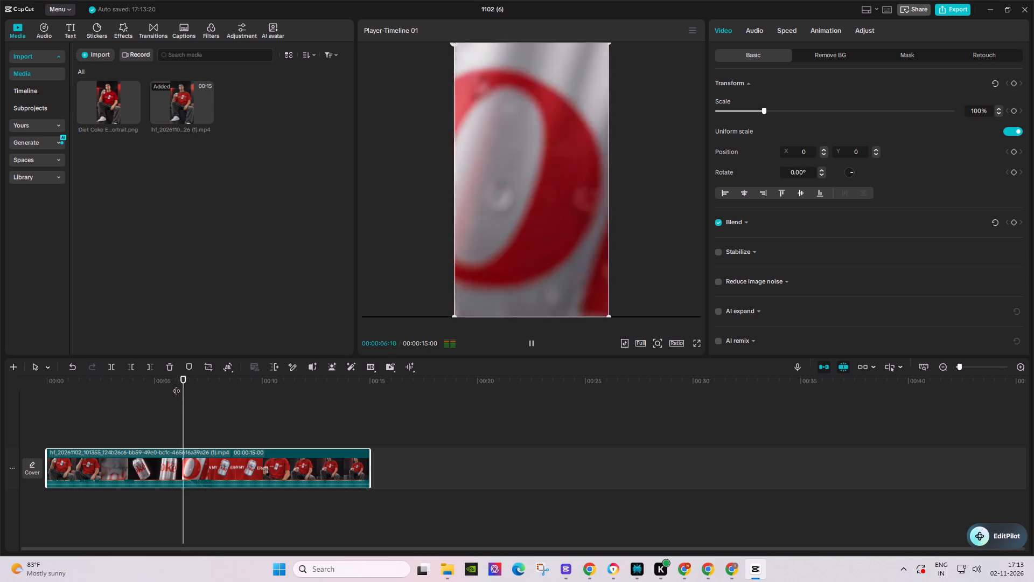
key(space)
click(192, 387)
key(space)
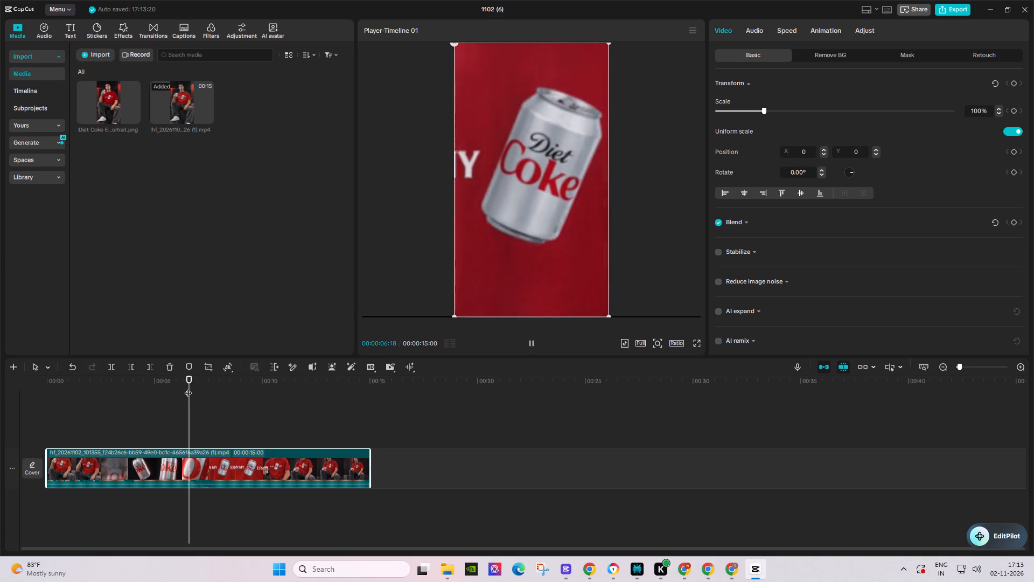
click(190, 389)
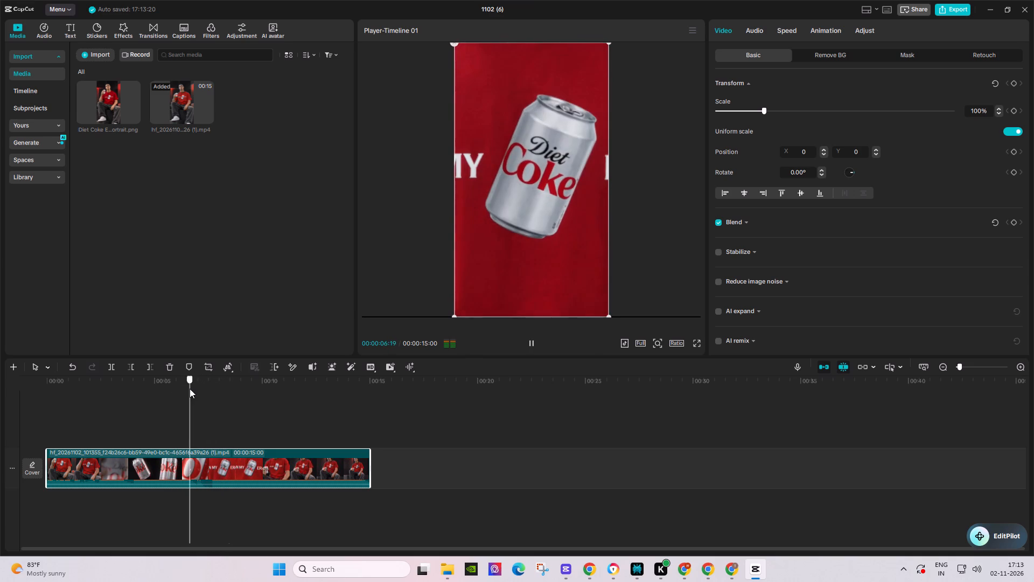
click(171, 383)
key(space)
key(space)
key(space)
key(space)
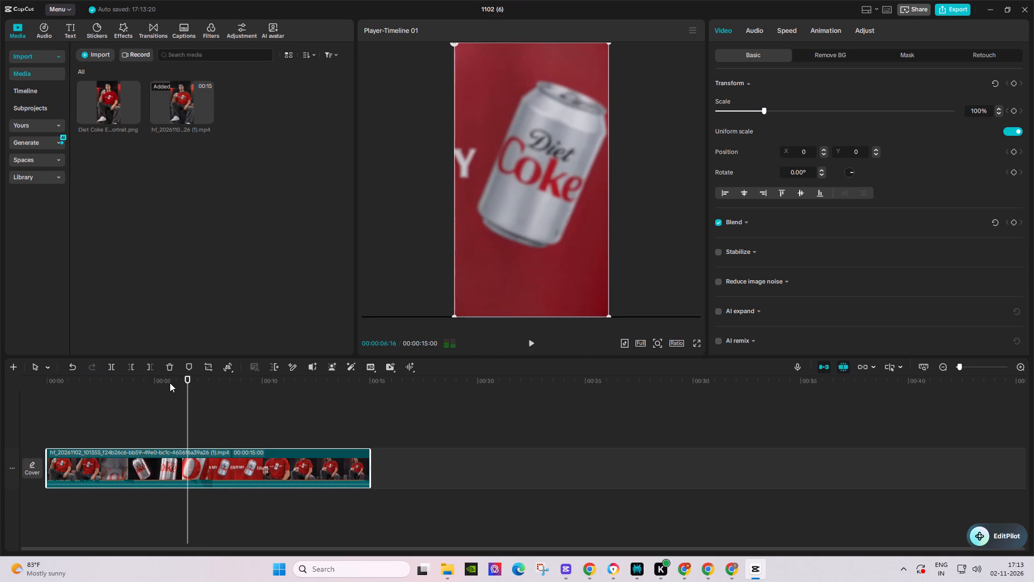
click(115, 368)
Trim the second clip's start up to the large Diet Coke print close-up at about 8 seconds, and play the join.
key(space)
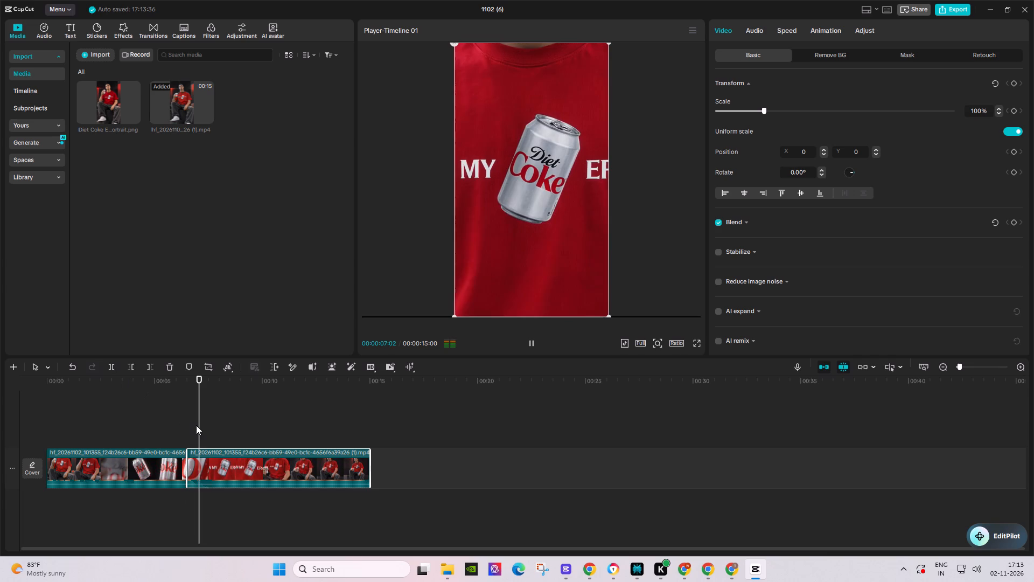
key(space)
key(space)
key(space)
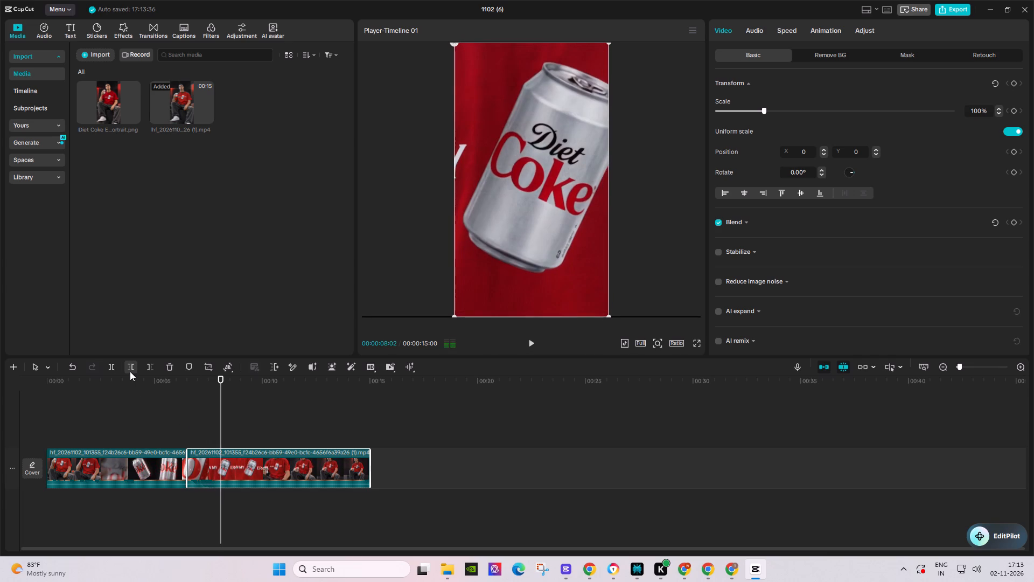
key(Left)
key(Left)
key(Left)
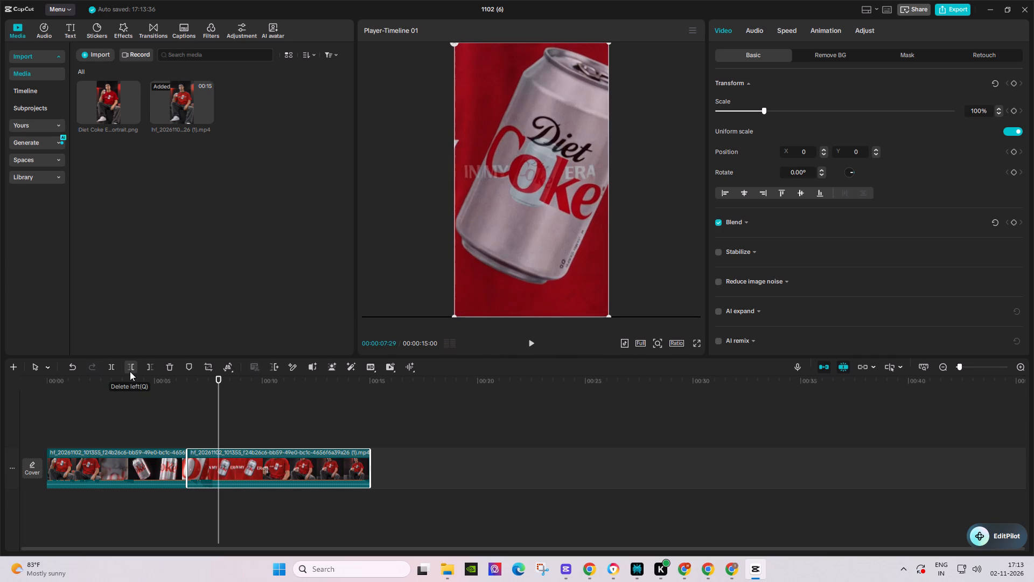
key(Right)
key(Right)
click(130, 371)
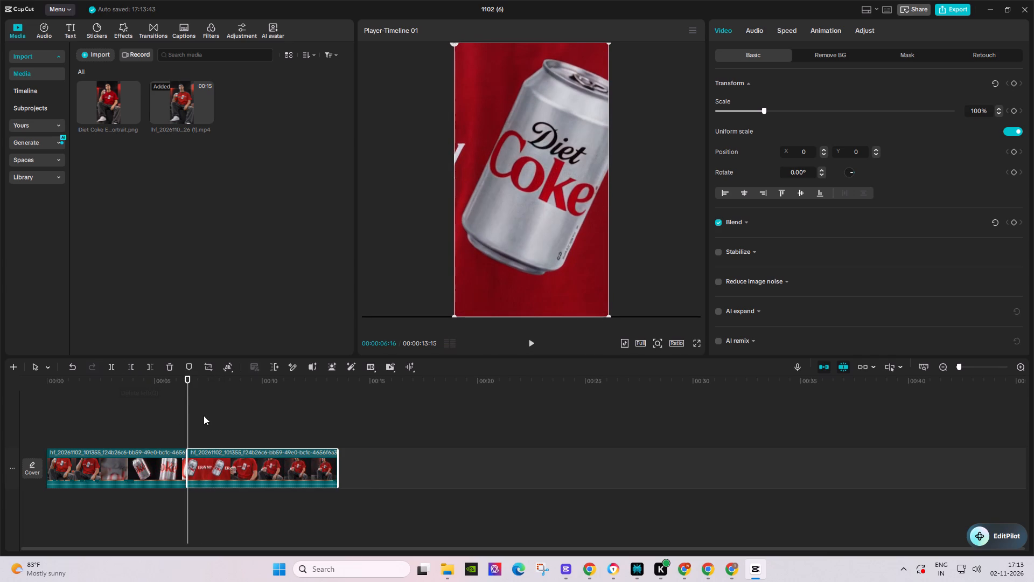
click(169, 387)
key(space)
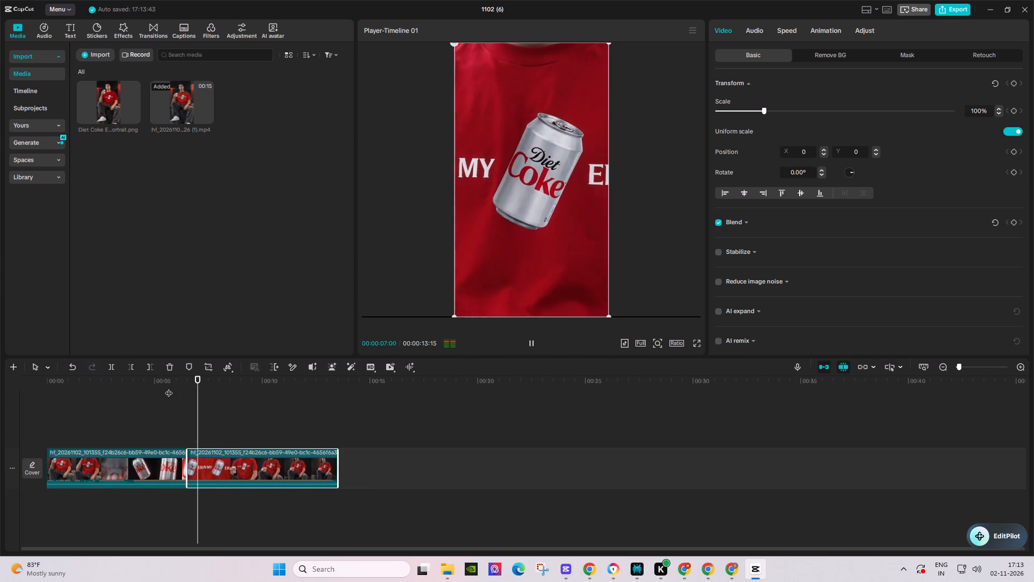
key(space)
Extract the first clip's audio and extend it to the end of the second video clip.
right_click(173, 459)
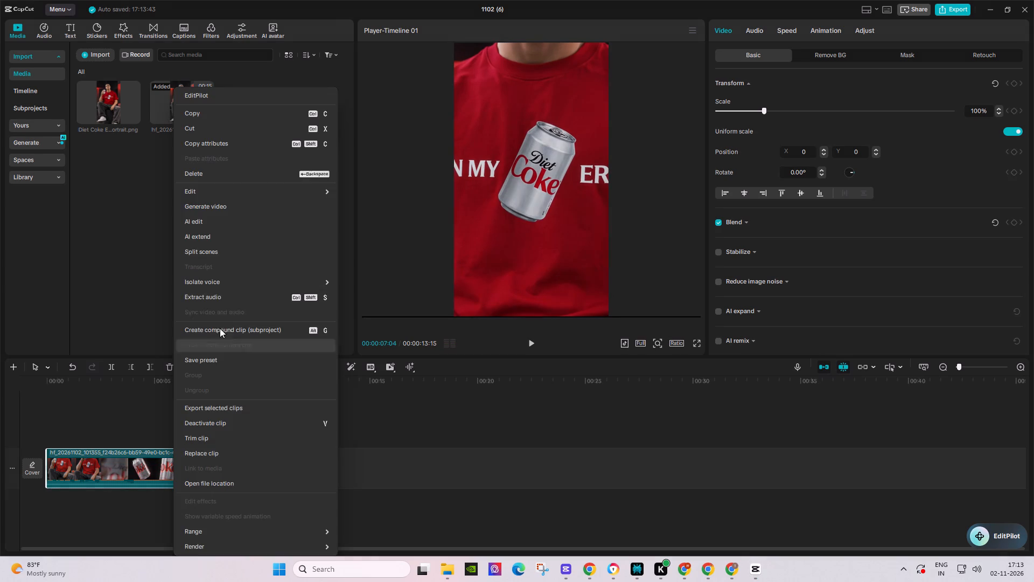
click(218, 297)
click(175, 500)
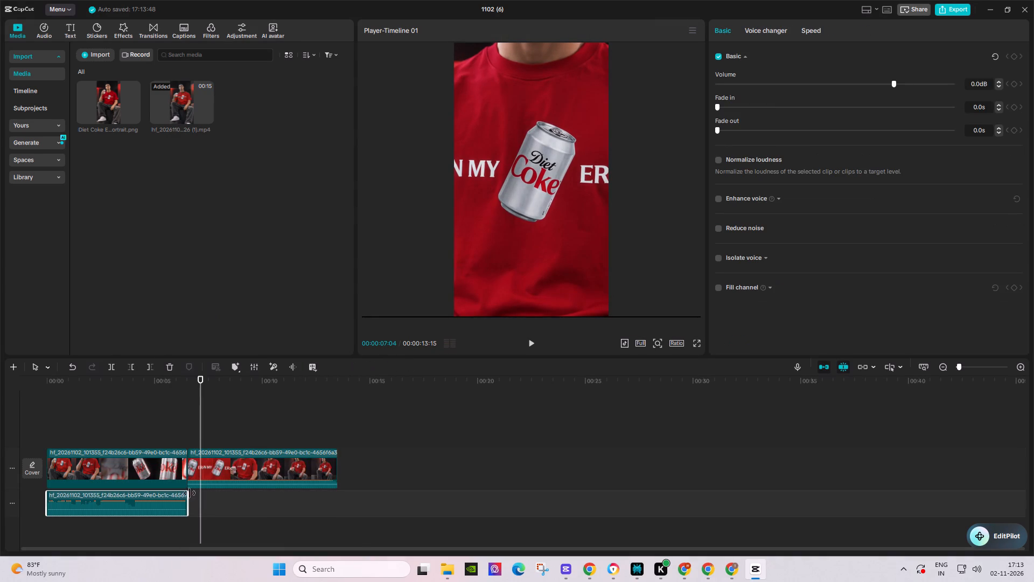
drag(187, 493, 334, 514)
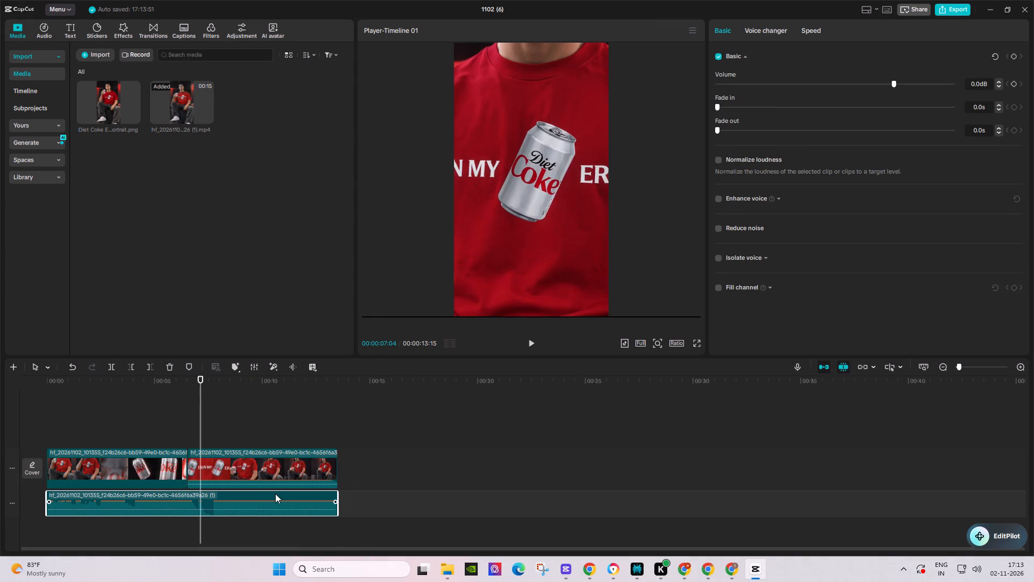
Lower the second video clip's own audio volume.
drag(273, 484, 271, 498)
Play back the join between the two clips repeatedly to check the cut from can to T-shirt print.
click(137, 399)
key(space)
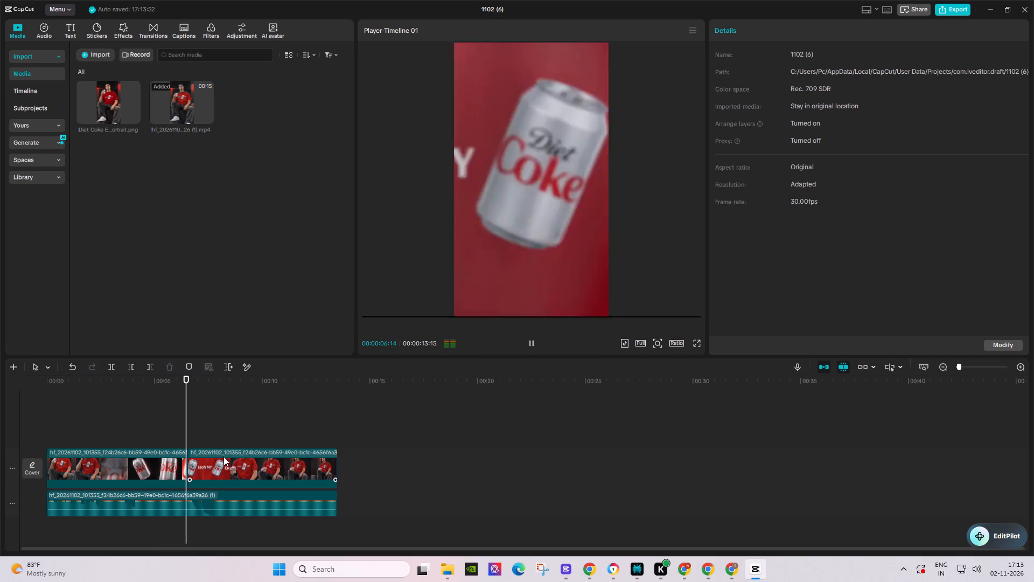
key(space)
click(185, 392)
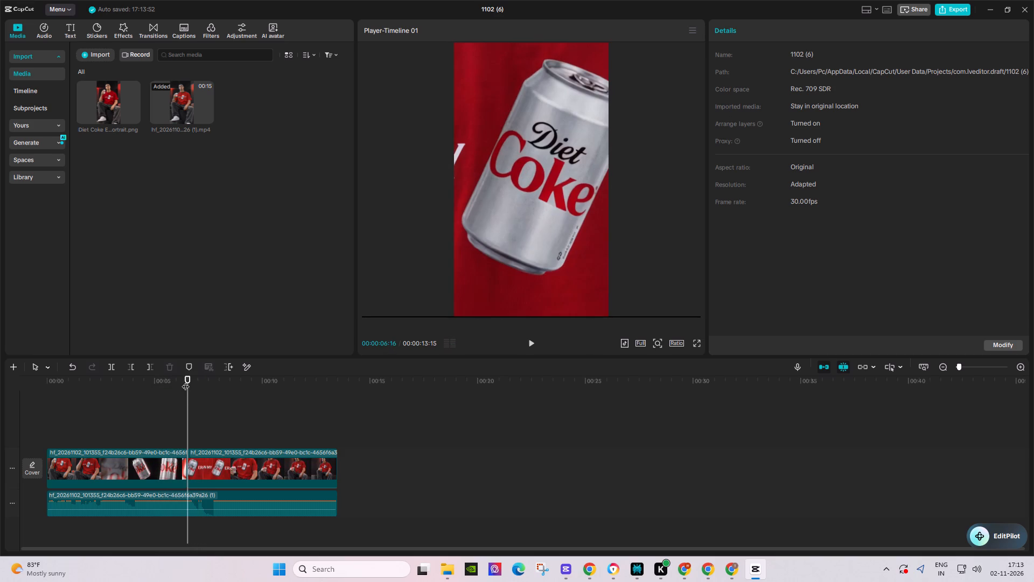
click(175, 382)
key(space)
key(space)
key(space)
key(space)
key(space)
key(space)
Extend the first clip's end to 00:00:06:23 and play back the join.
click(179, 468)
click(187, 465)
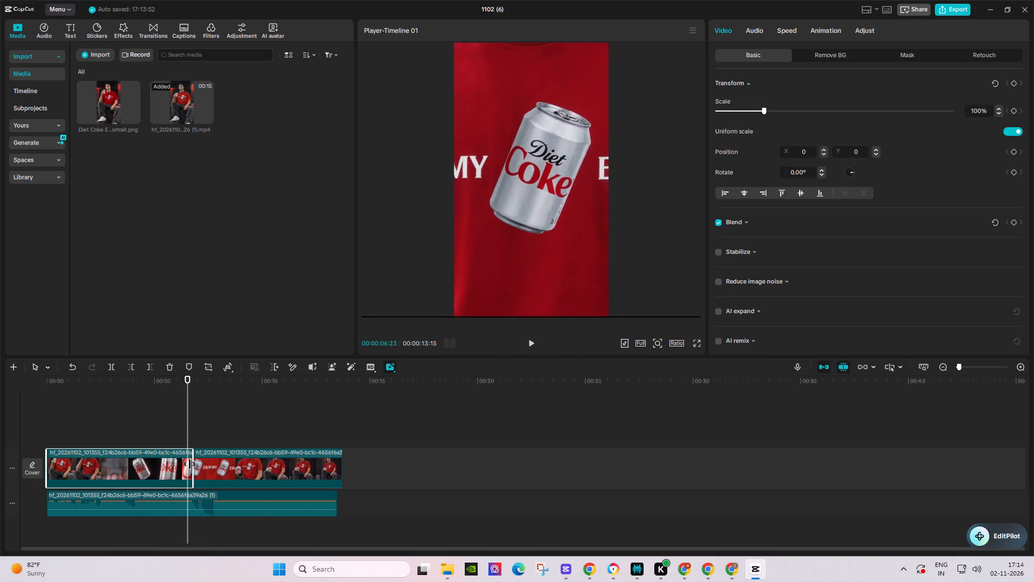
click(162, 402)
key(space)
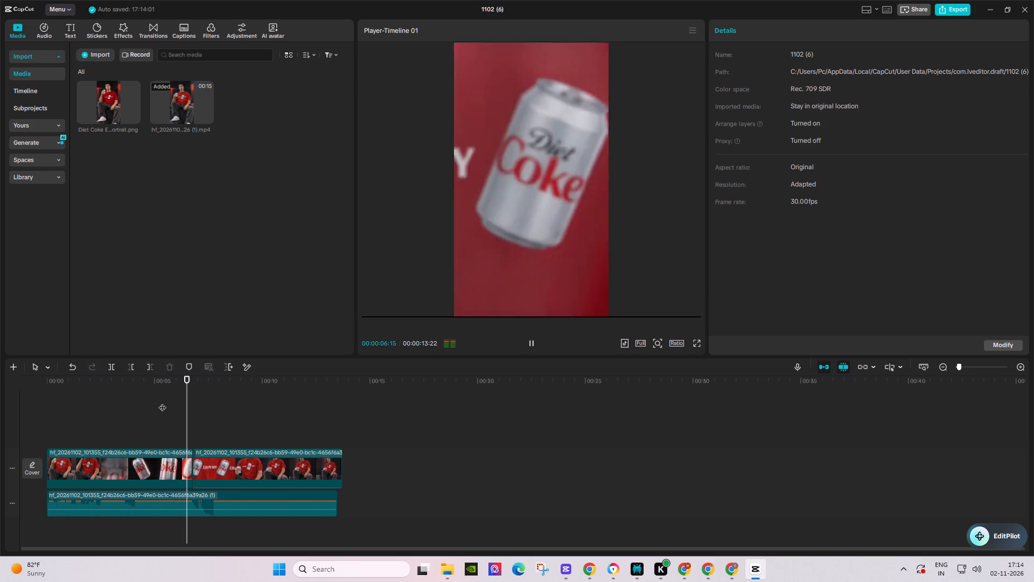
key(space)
Trim the first clip's end to 00:00:06:15, removing the extra T-shirt frames before the join.
click(193, 390)
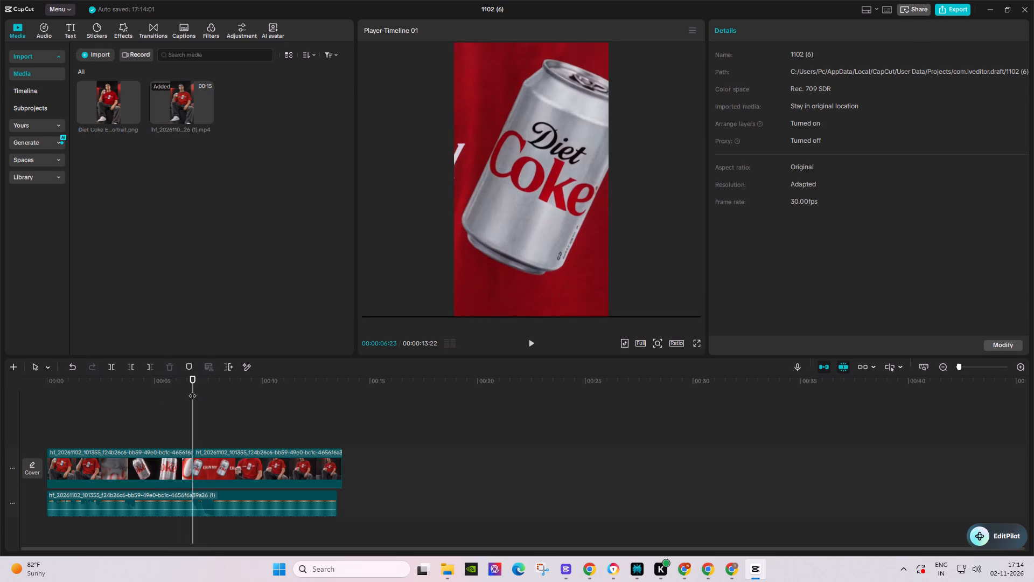
key(Left)
key(Left)
key(Left)
key(Left)
key(Left)
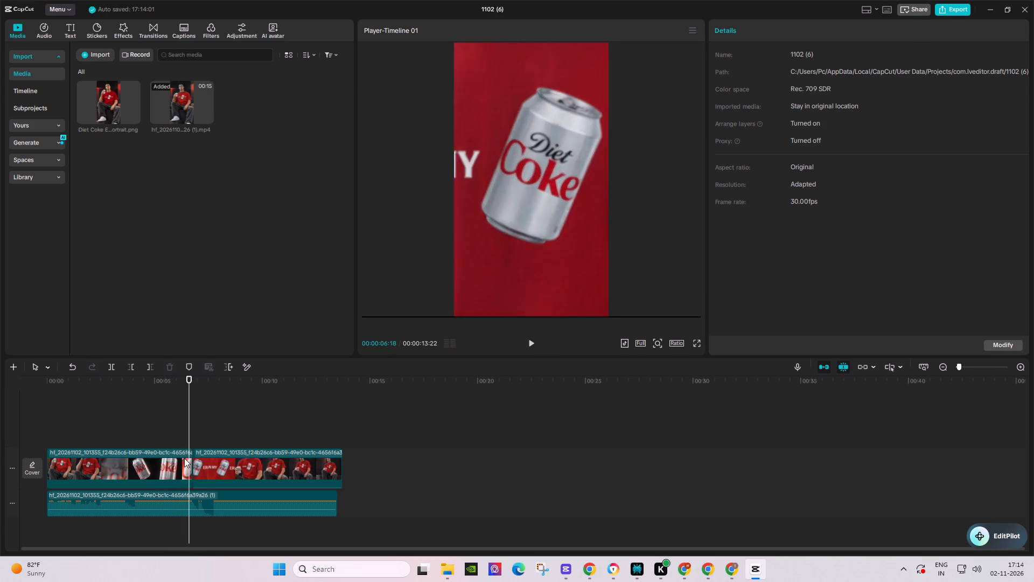
key(Left)
key(Left)
key(Left)
click(181, 474)
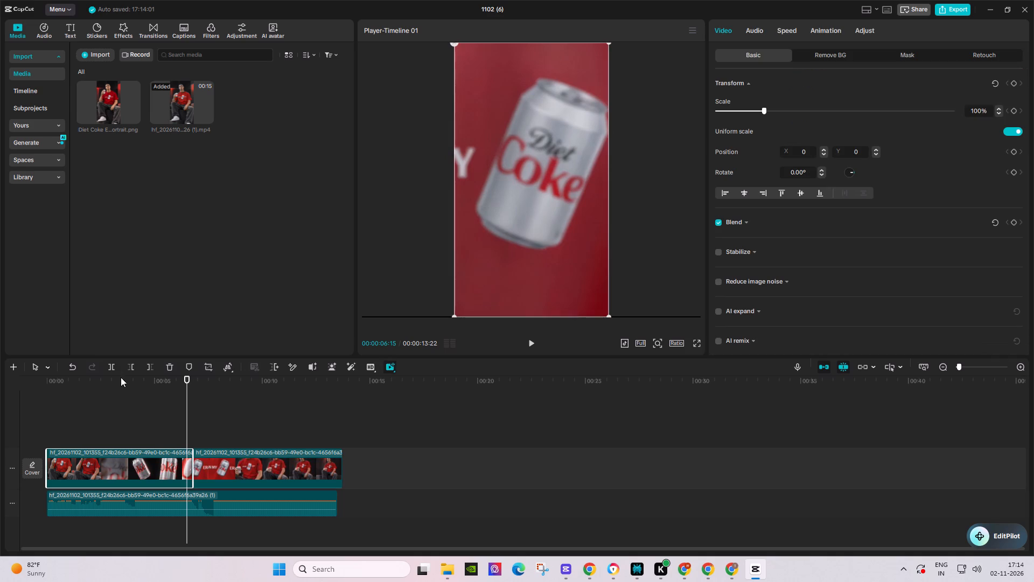
click(146, 372)
Play back the trimmed timeline from shortly before the join through to the end.
click(165, 393)
key(space)
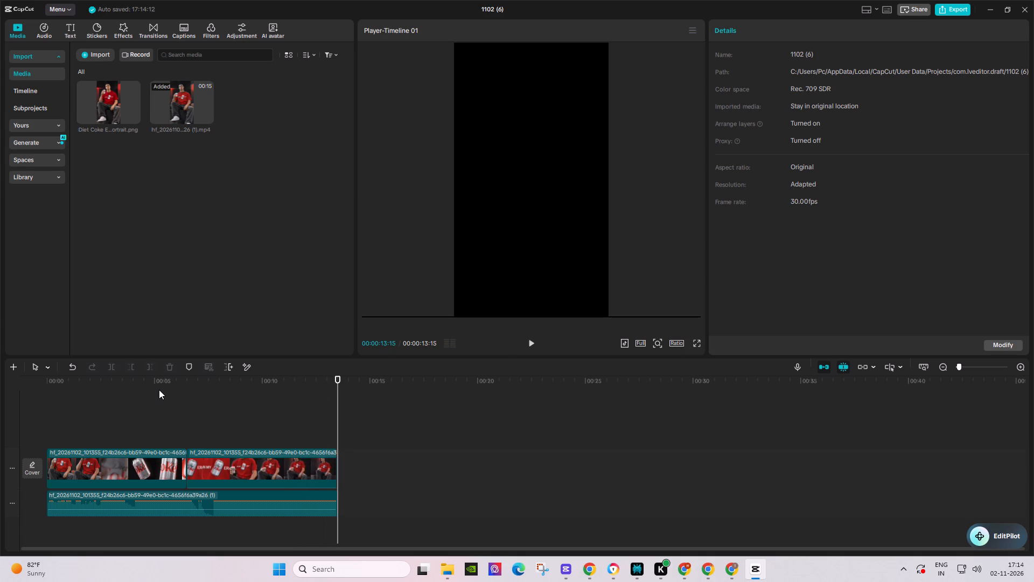
Review the edit full screen from the beginning, through the can shots and the join into the second clip.
drag(147, 383, 0, 382)
key(space)
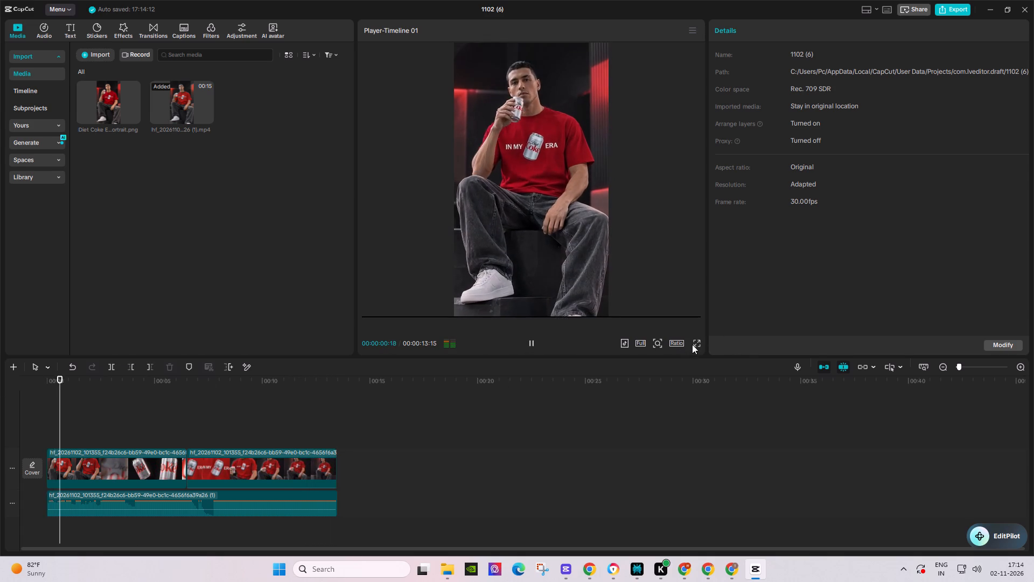
click(696, 343)
key(space)
click(518, 579)
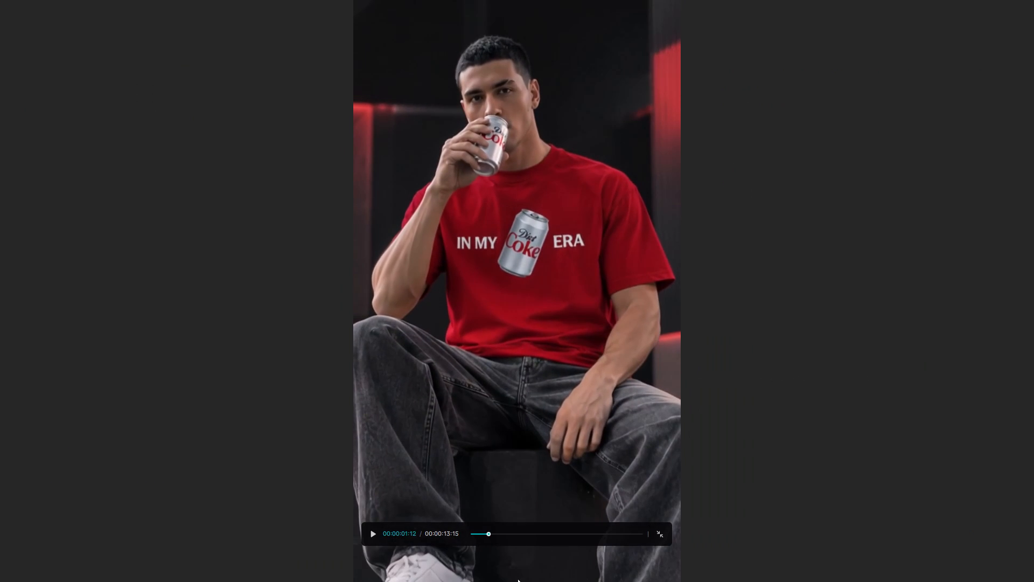
drag(495, 532, 434, 532)
key(space)
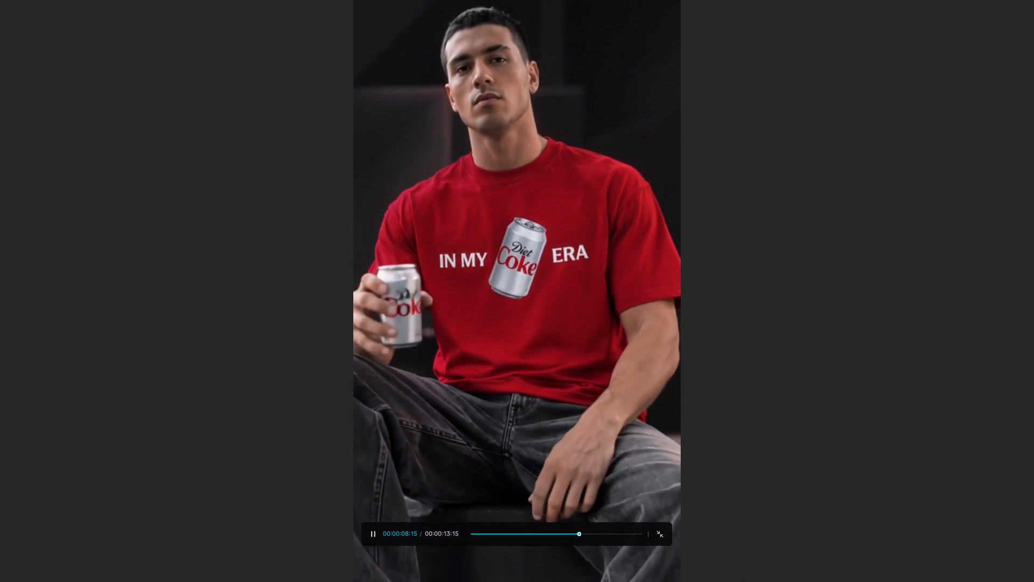
key(space)
Replay the edit full screen from the start, pausing on the can shots and rechecking the cut to the T-shirt print.
drag(522, 535, 437, 543)
key(space)
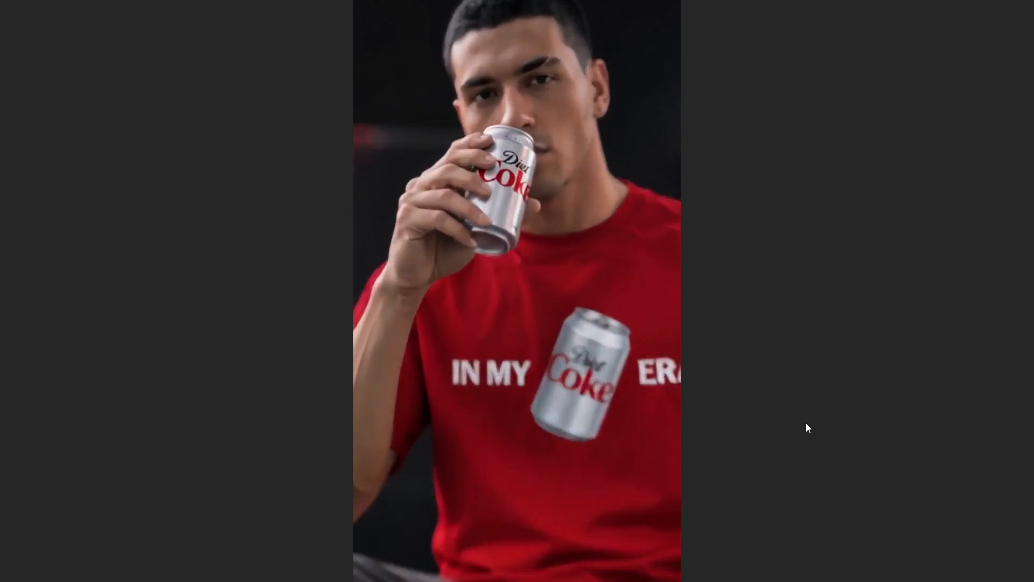
key(space)
click(665, 480)
key(space)
key(space)
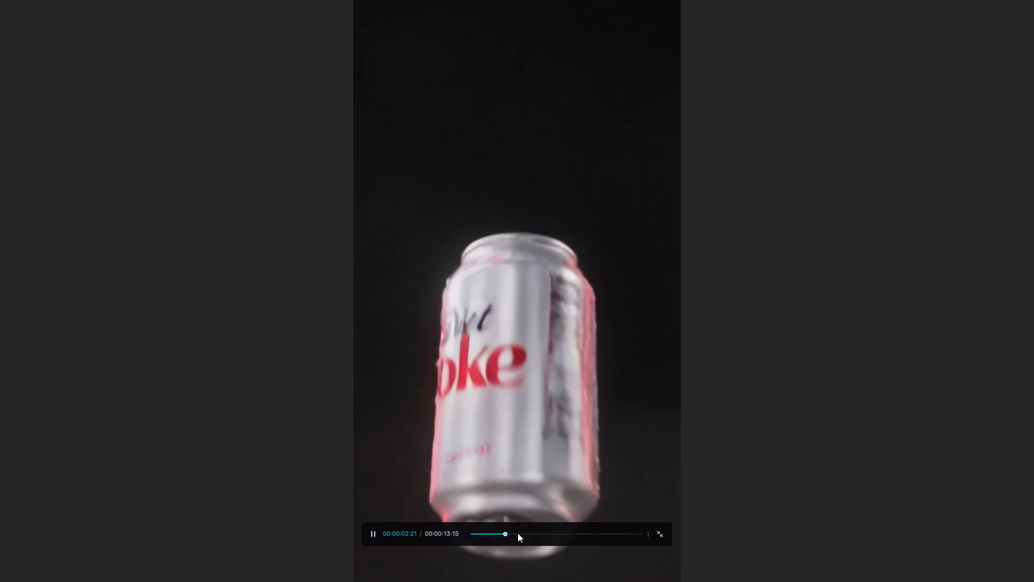
key(space)
key(space)
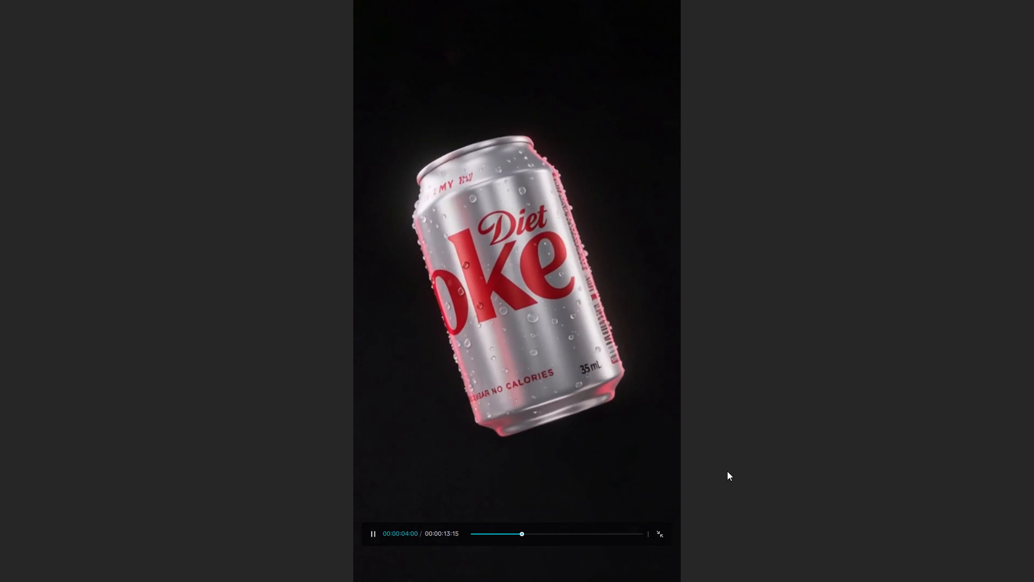
key(space)
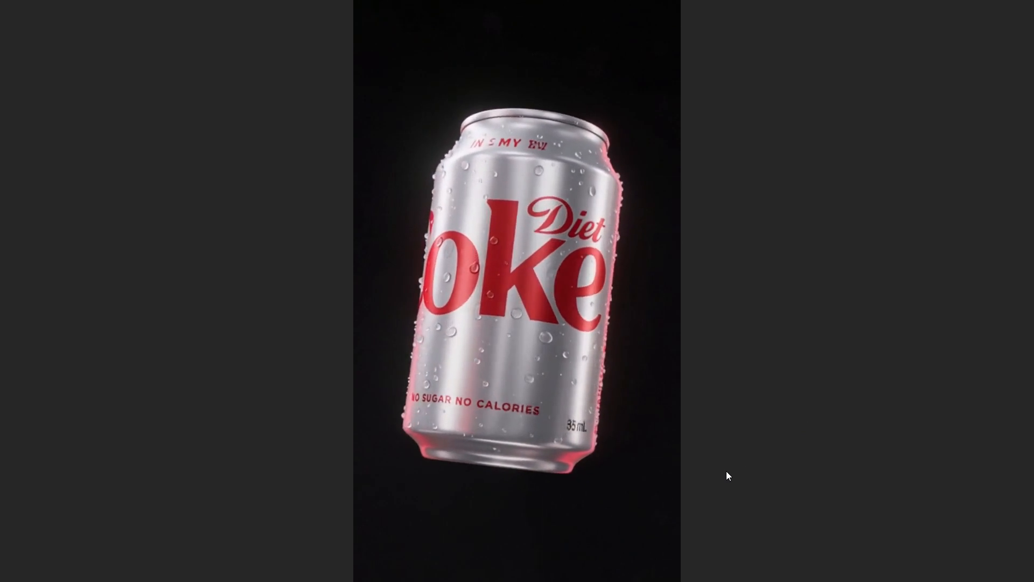
key(space)
click(579, 474)
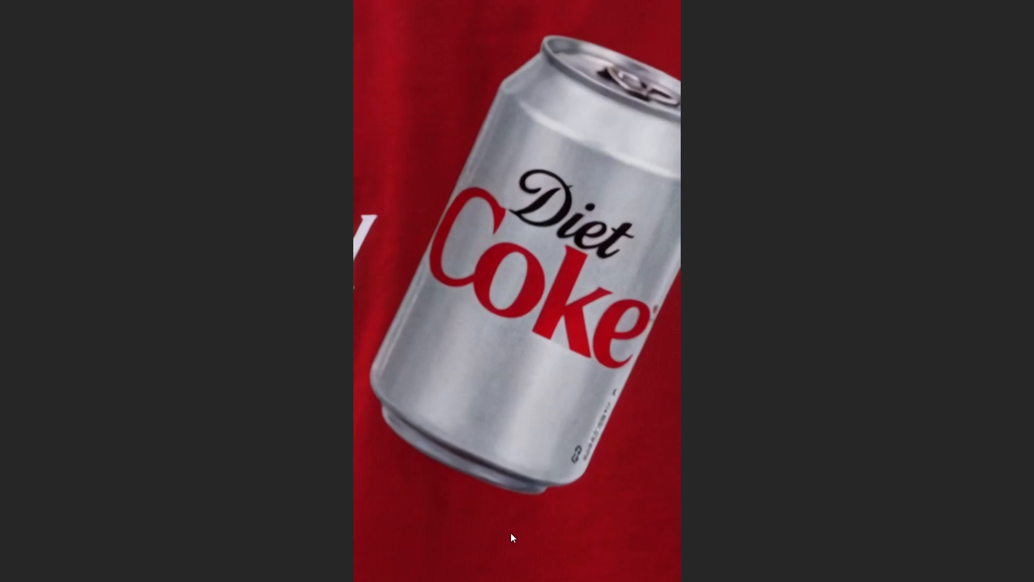
click(511, 533)
key(space)
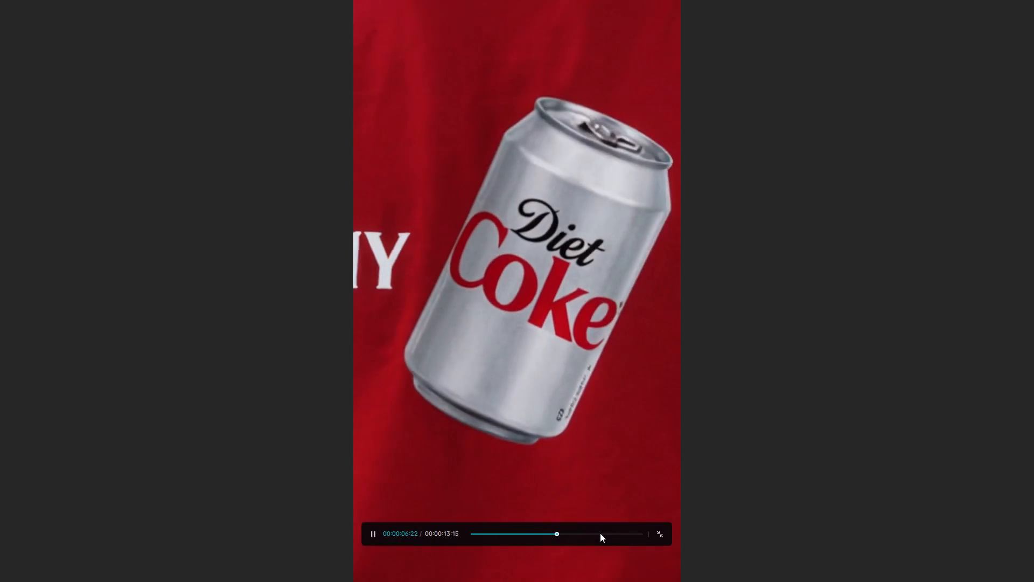
click(661, 535)
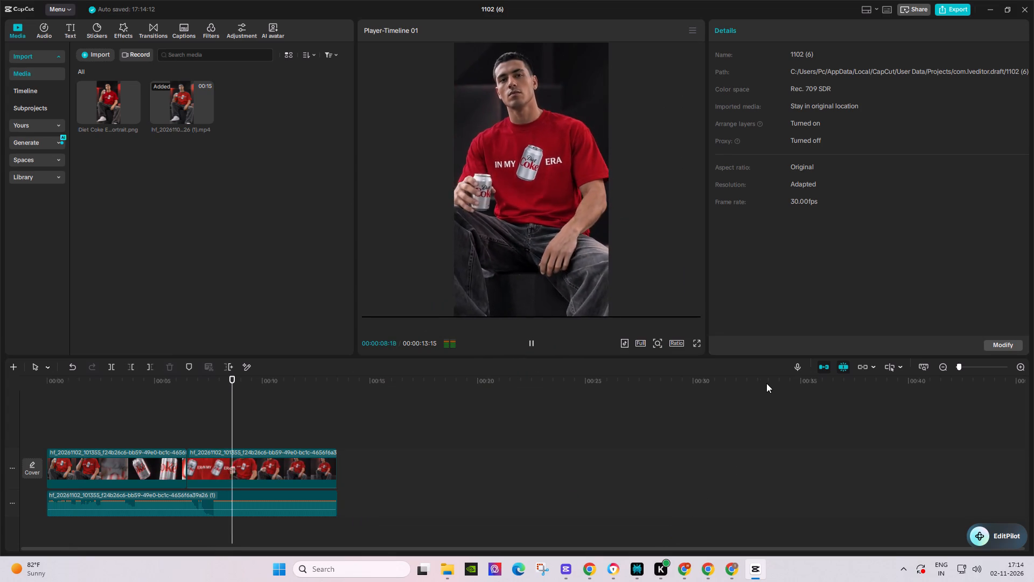
click(1018, 365)
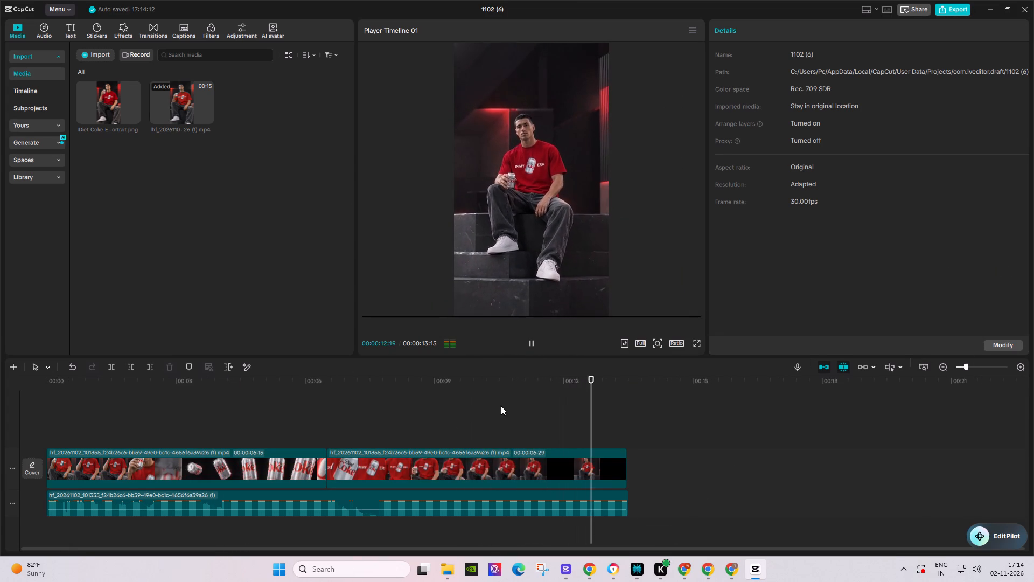
click(494, 387)
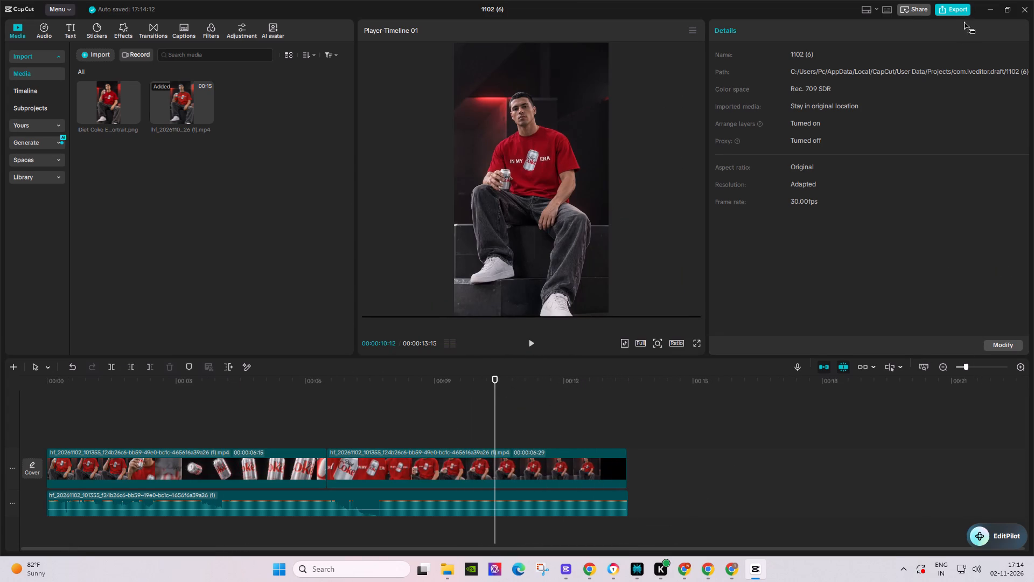
Export the video as "Diet coke video edit 3 Higgs by Him", checking the Downloads folder for edit numbers already used.
click(955, 13)
drag(607, 154, 550, 150)
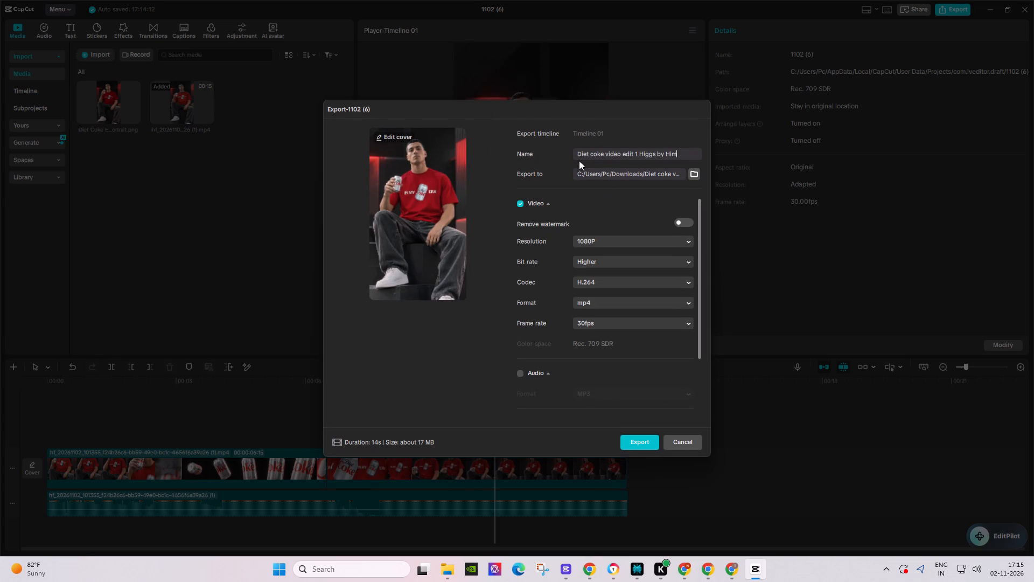
key(ctrl+v)
click(639, 156)
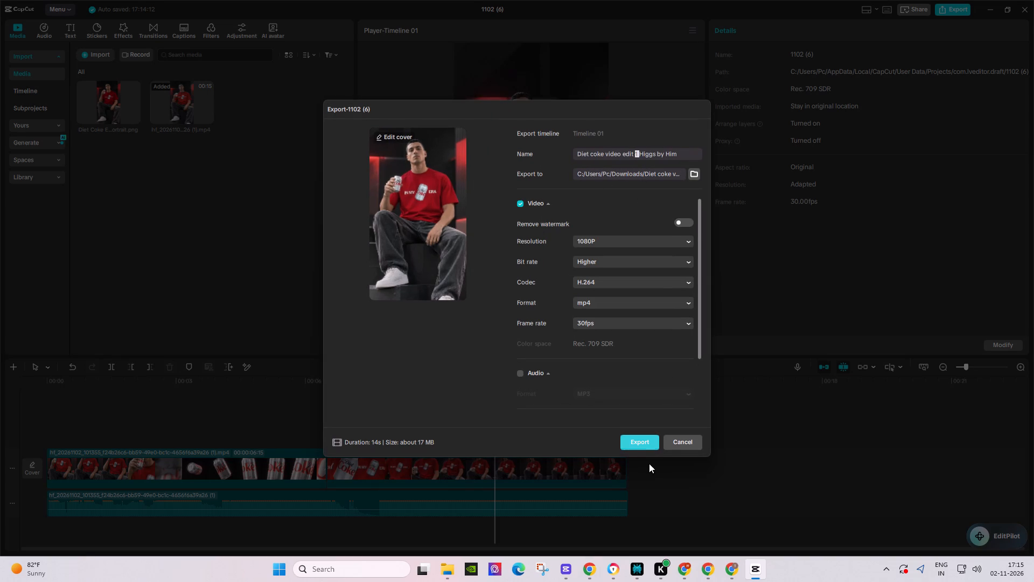
click(446, 567)
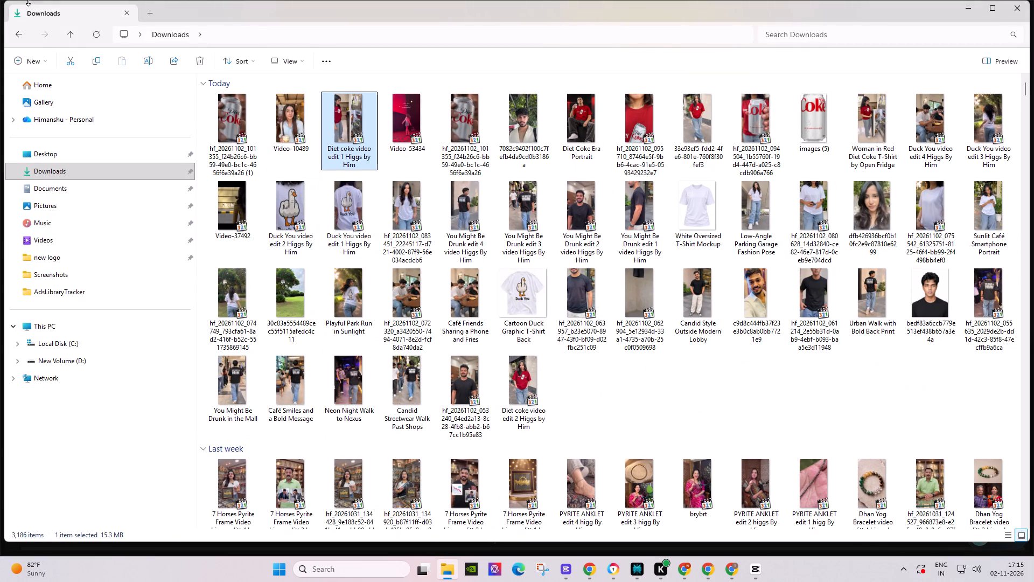
double_click(90, 31)
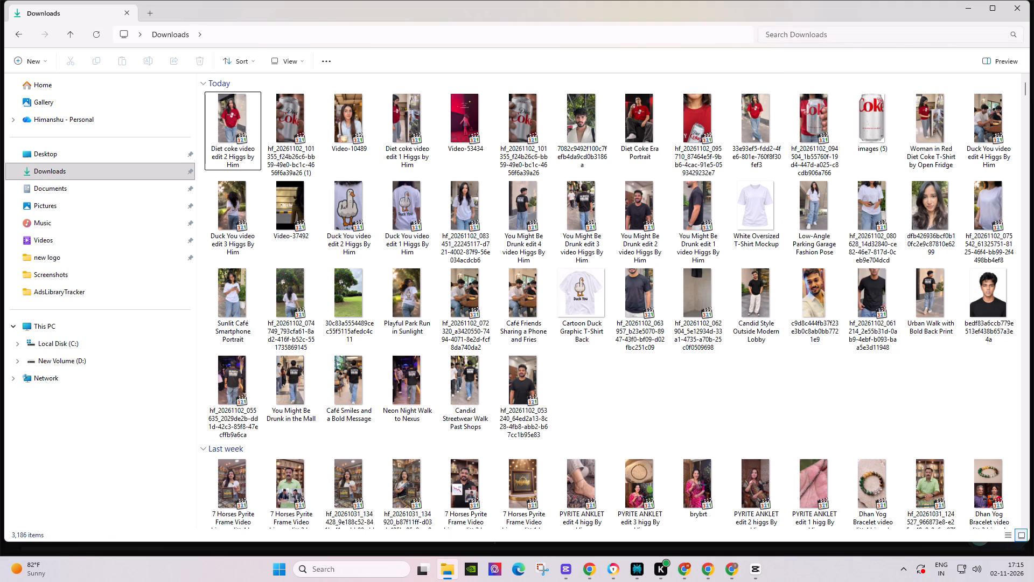
click(967, 13)
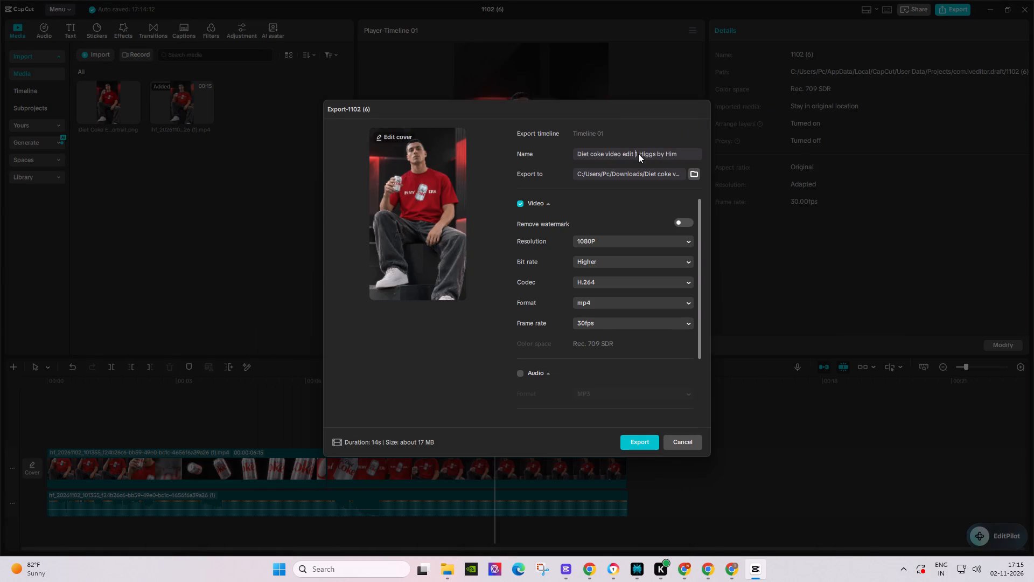
click(638, 154)
key(BackSpace)
key(3)
key(Return)
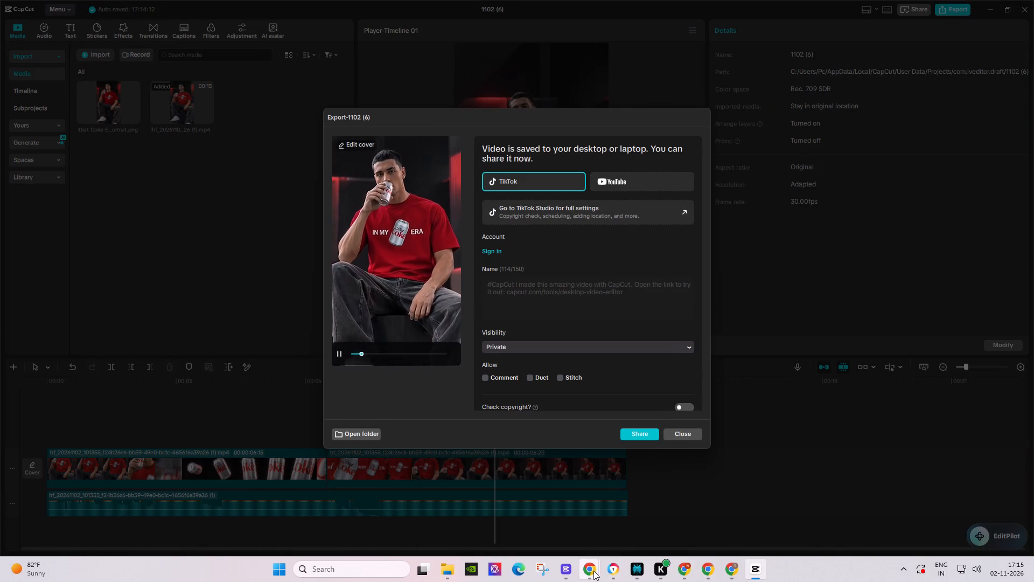
click(686, 438)
Switch to the Chrome window showing the team task list.
click(591, 569)
click(597, 490)
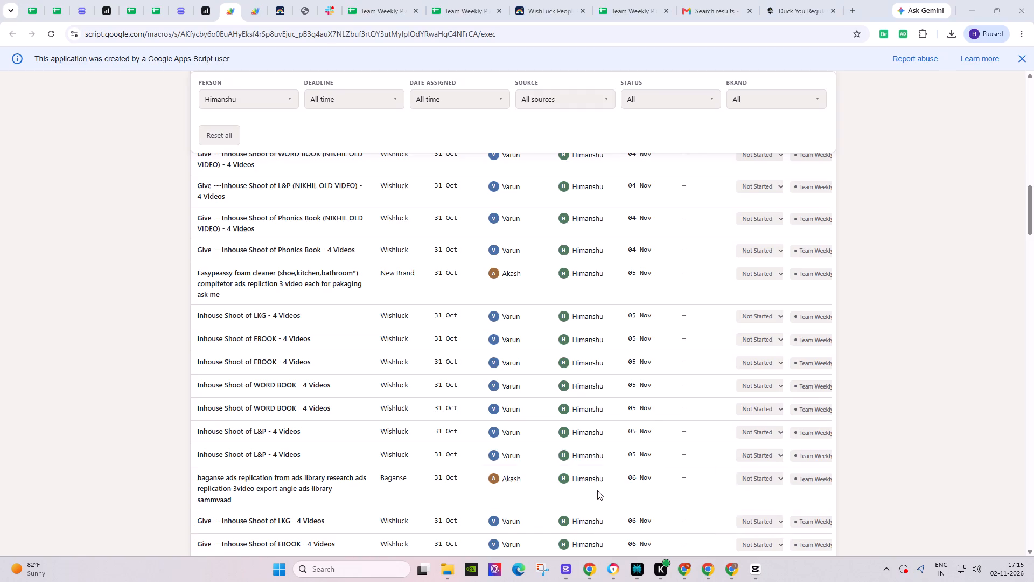
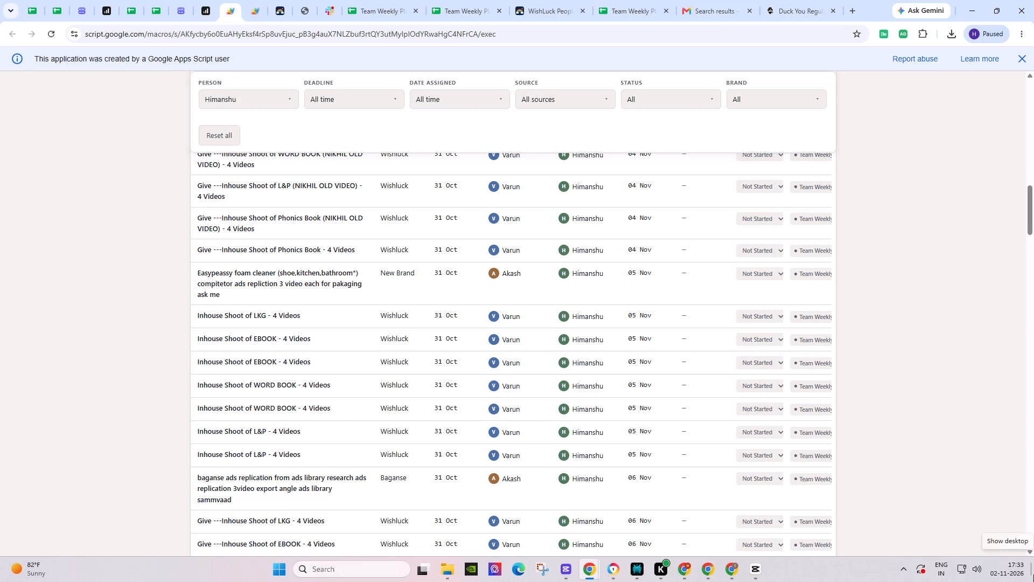
Look through the team task list to check the assigned video tasks and their statuses.
key(space)
key(space)
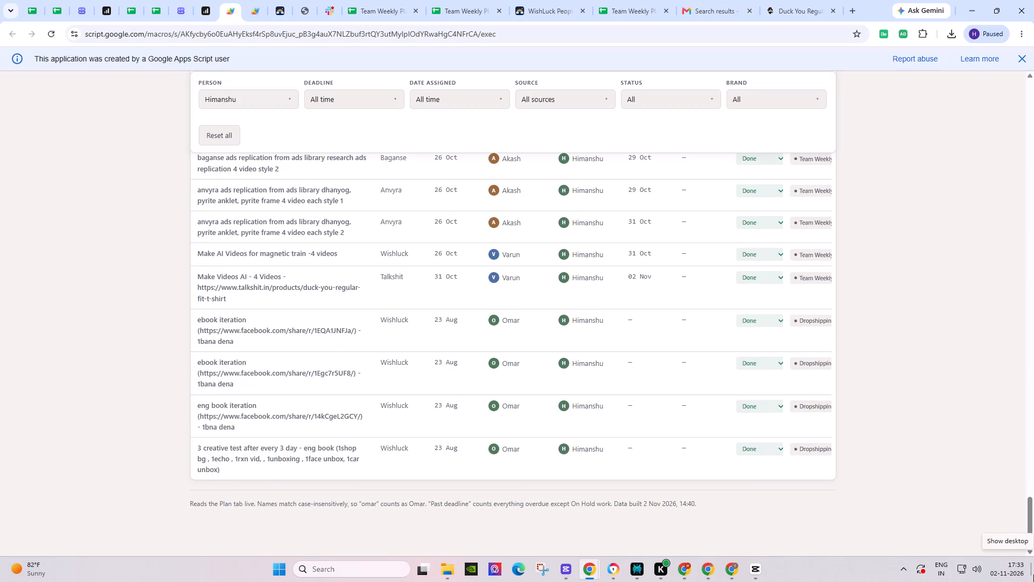
scroll(1033, 516, up, 9)
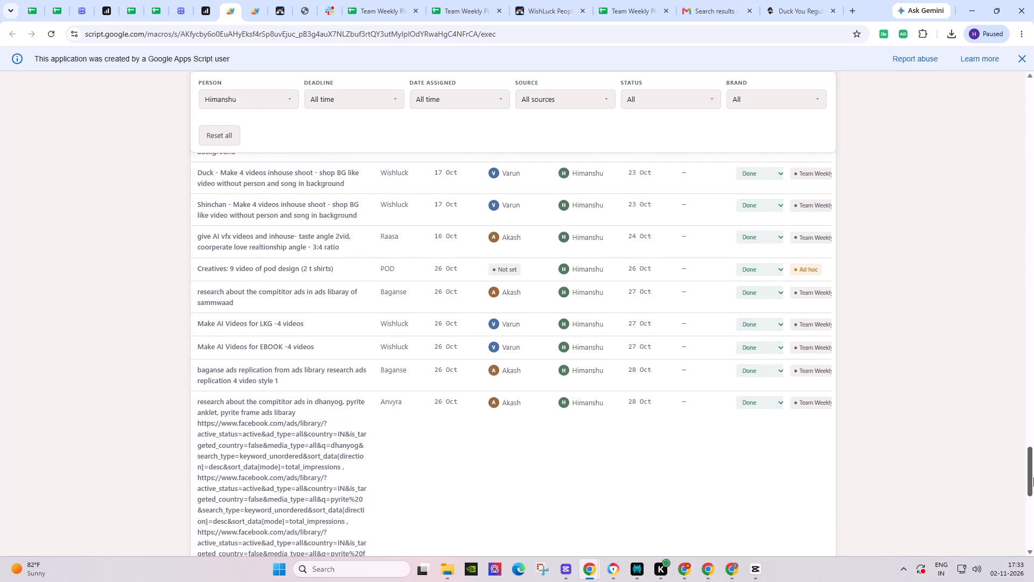
drag(1030, 469, 1024, 21)
scroll(884, 418, down, 7)
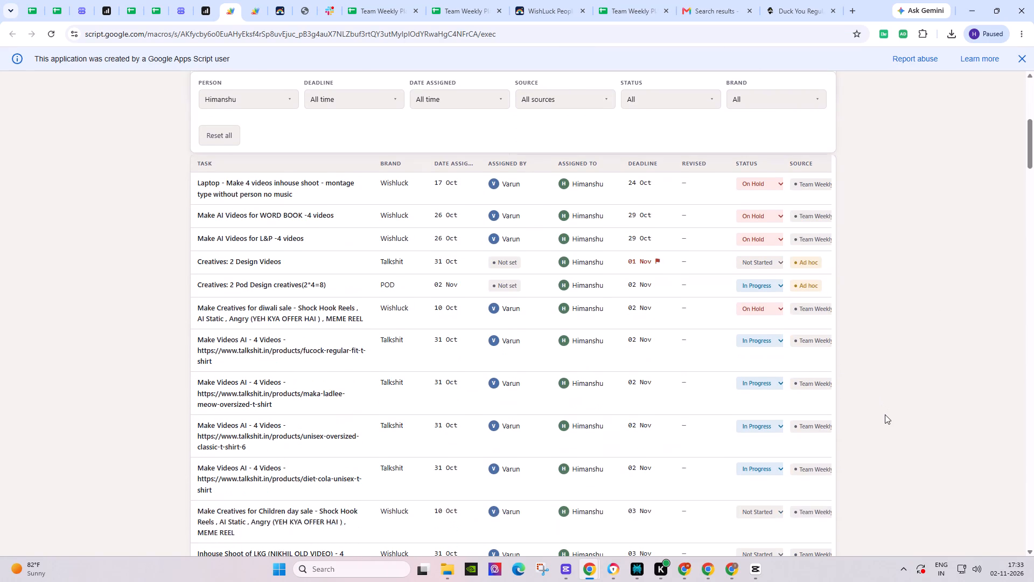
click(753, 566)
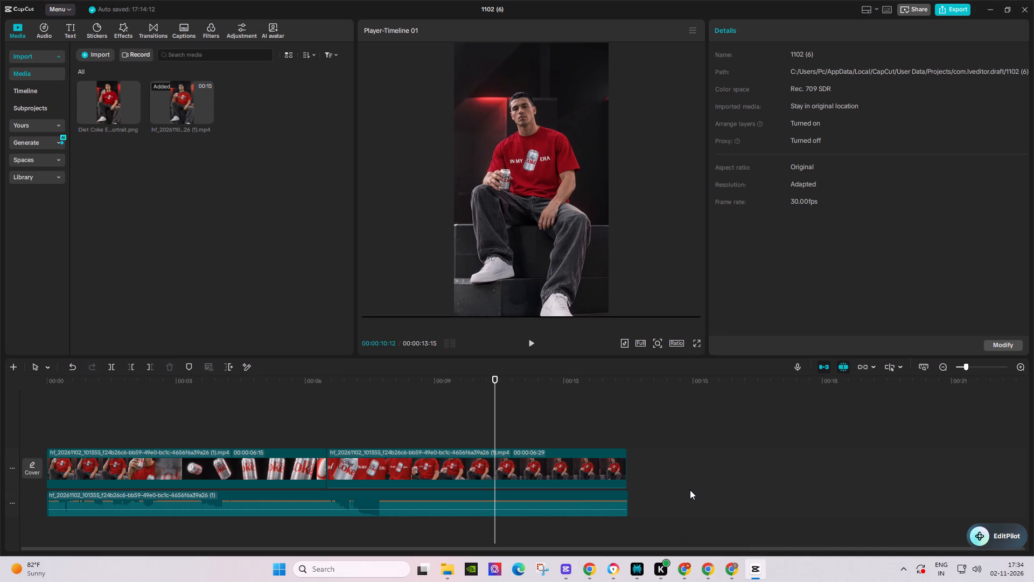
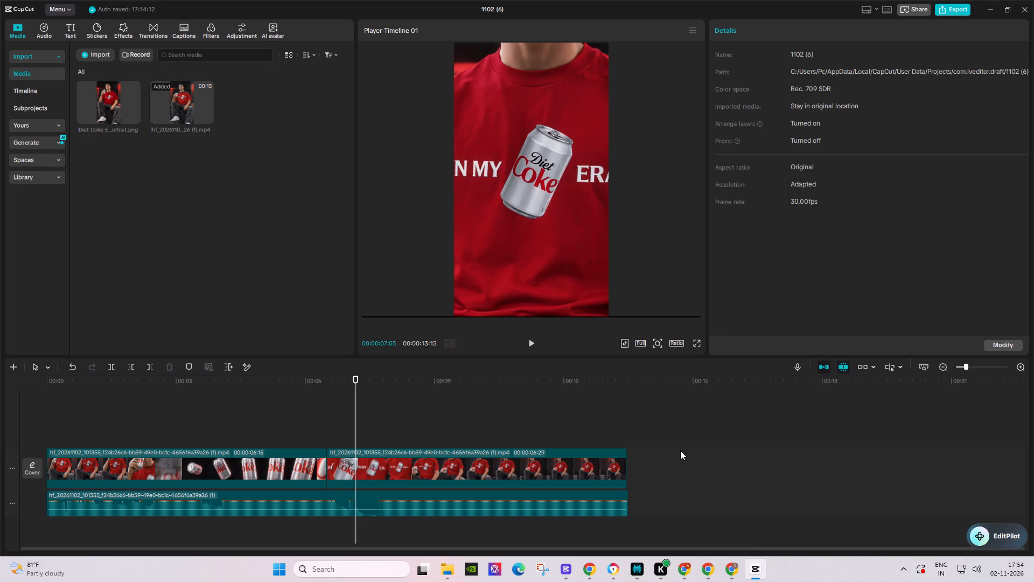
drag(654, 427, 76, 550)
key(Insert)
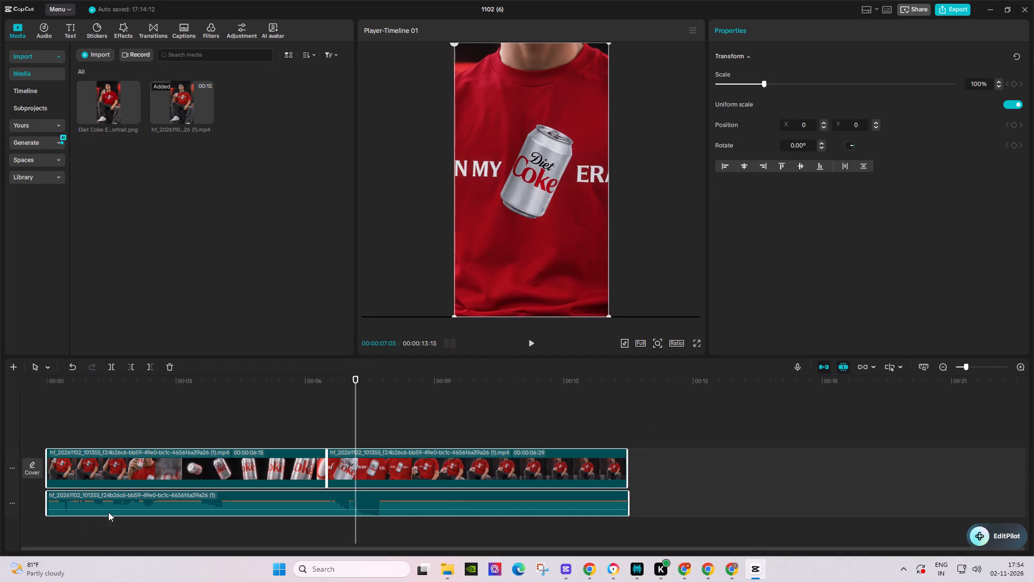
key(Print)
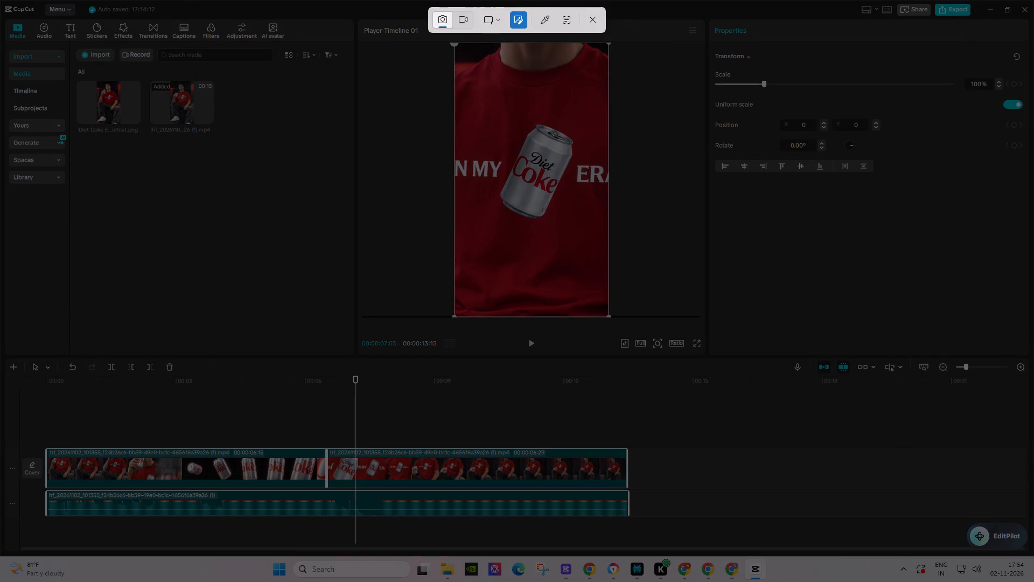
click(602, 22)
click(597, 18)
key(BackSpace)
Import the downloaded vending-machine video from the device and place it at the start of the empty timeline.
click(104, 53)
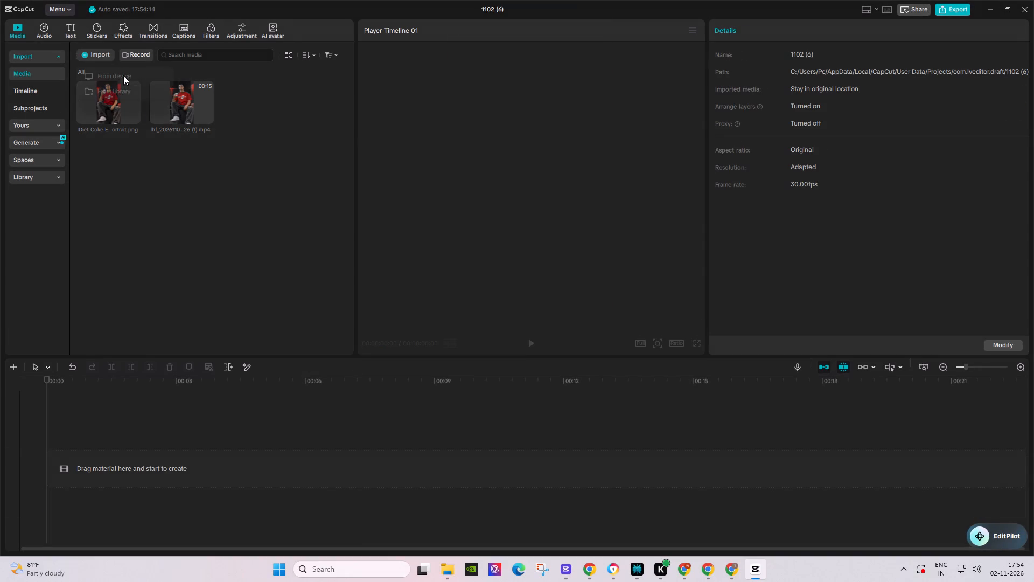
click(127, 82)
double_click(305, 101)
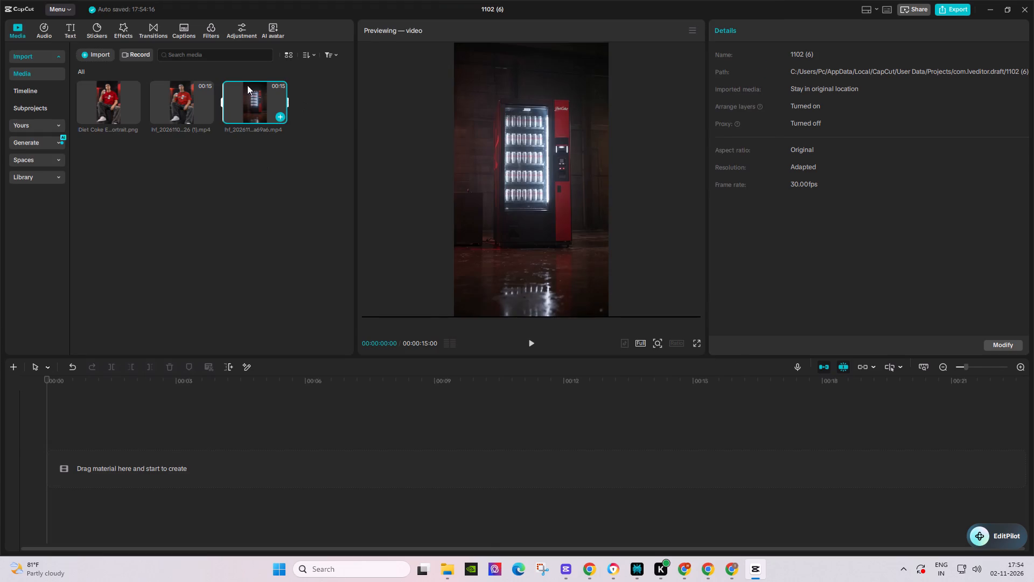
drag(252, 91, 127, 444)
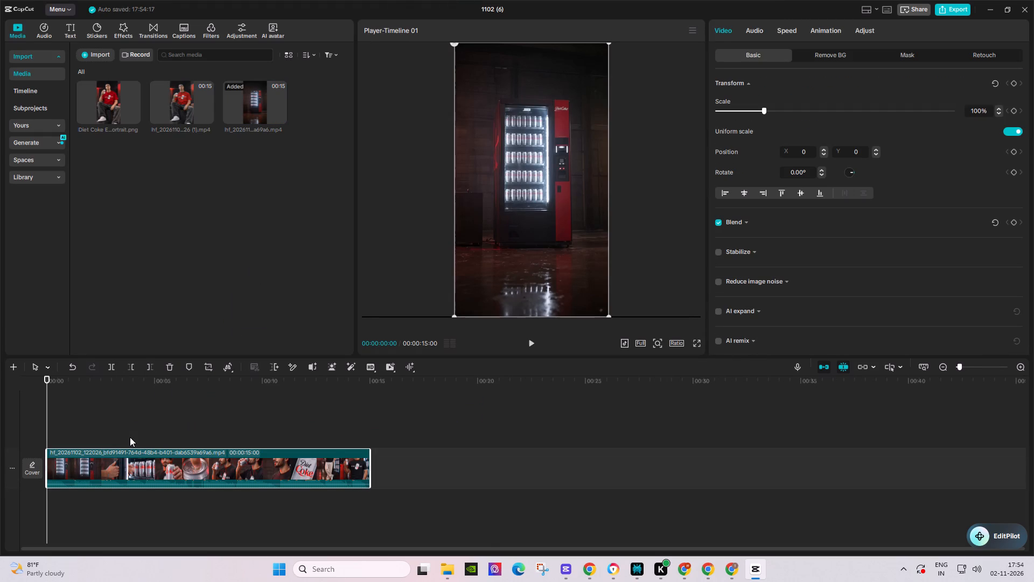
Trim about 1.3 seconds off the start of the vending-machine clip, up to where the model's foot enters the frame.
key(space)
key(space)
click(1021, 365)
key(space)
key(space)
key(space)
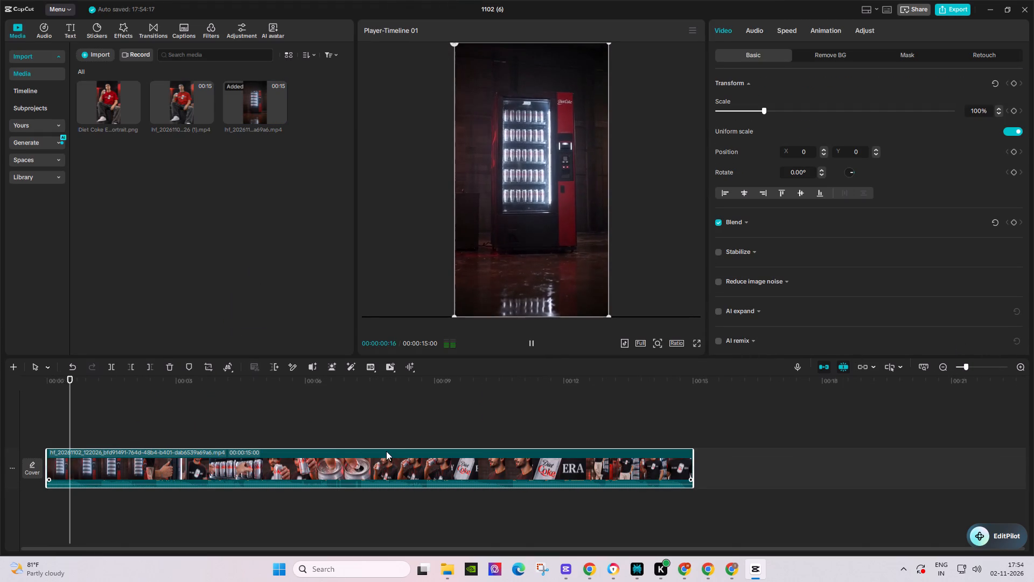
key(space)
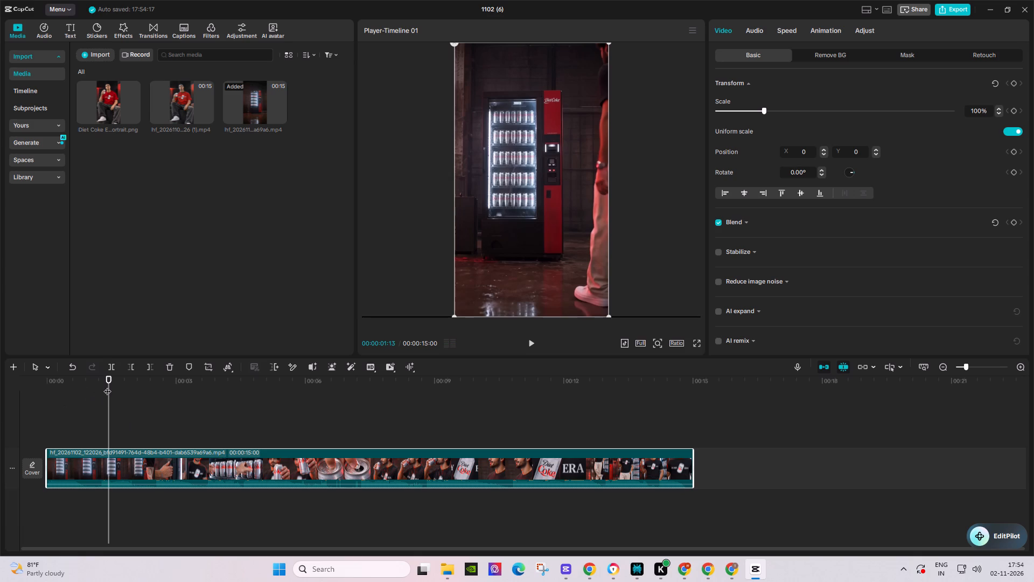
drag(107, 386, 102, 386)
click(131, 366)
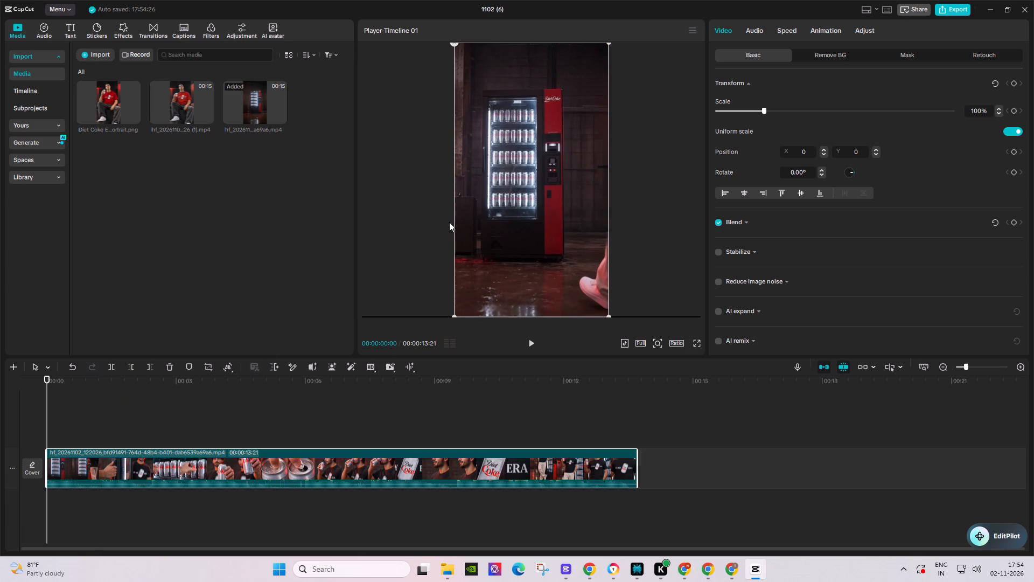
Play the trimmed video from the start in full screen to check the whole cut.
key(space)
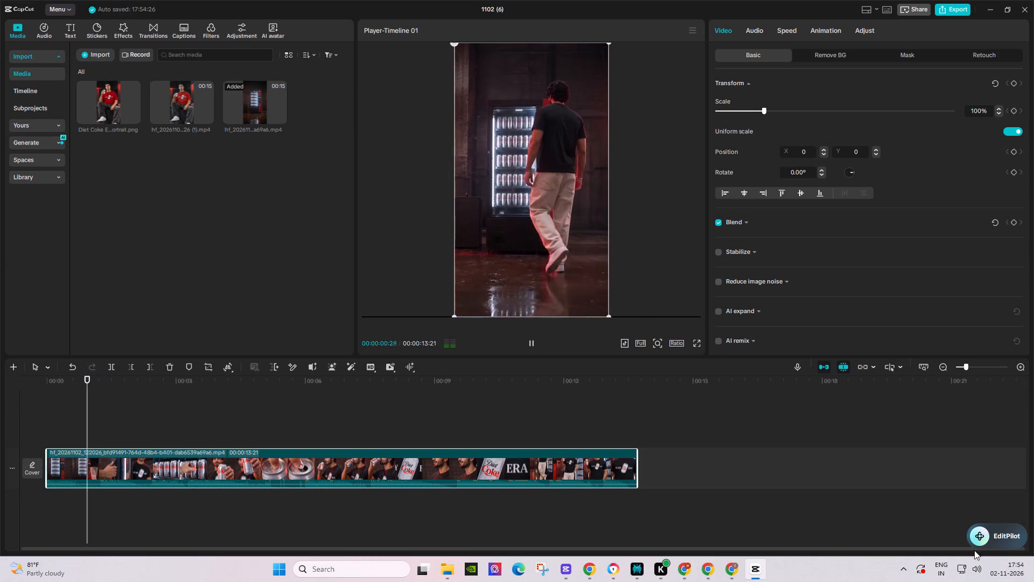
key(space)
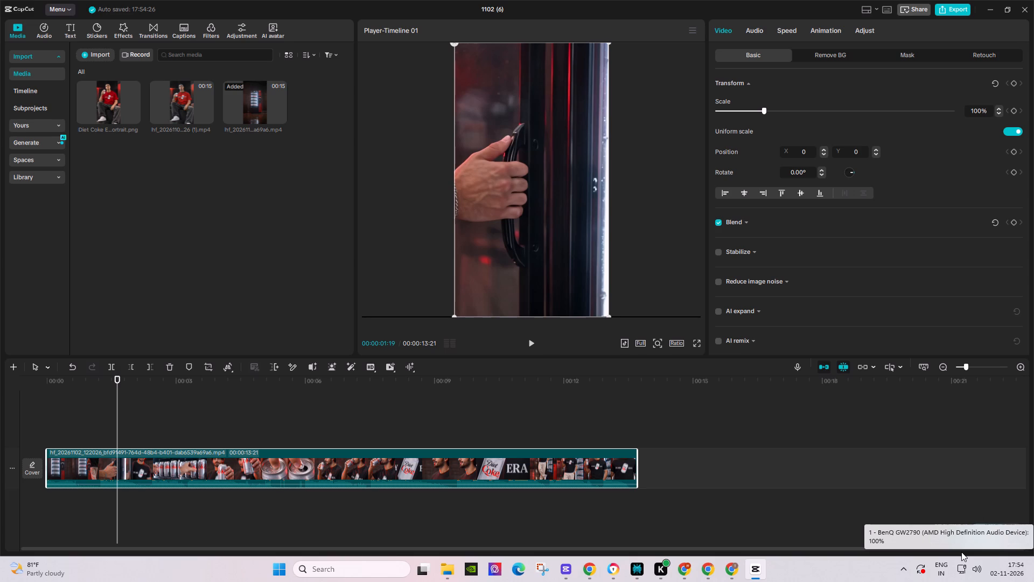
click(531, 343)
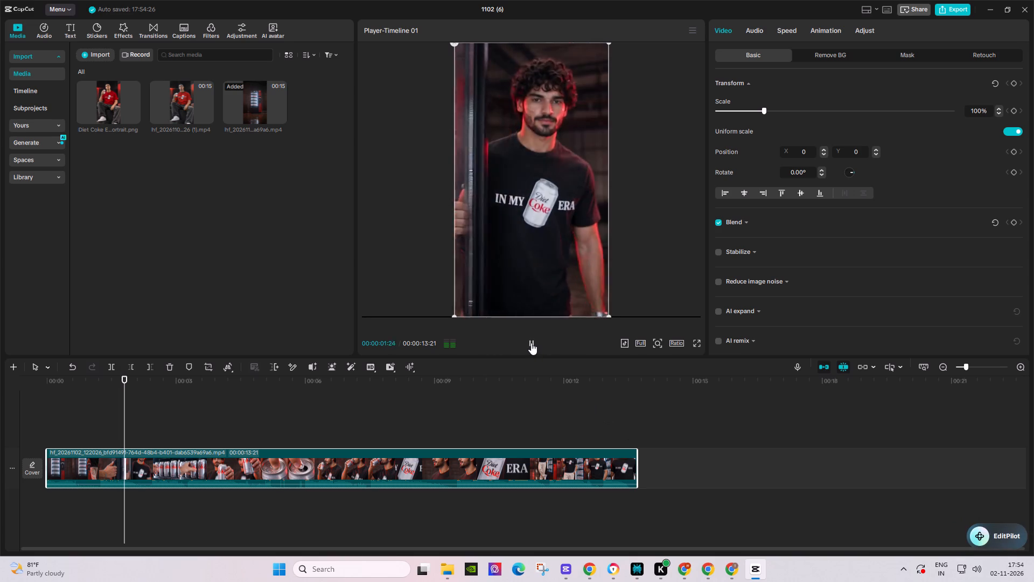
drag(111, 382, 15, 381)
key(space)
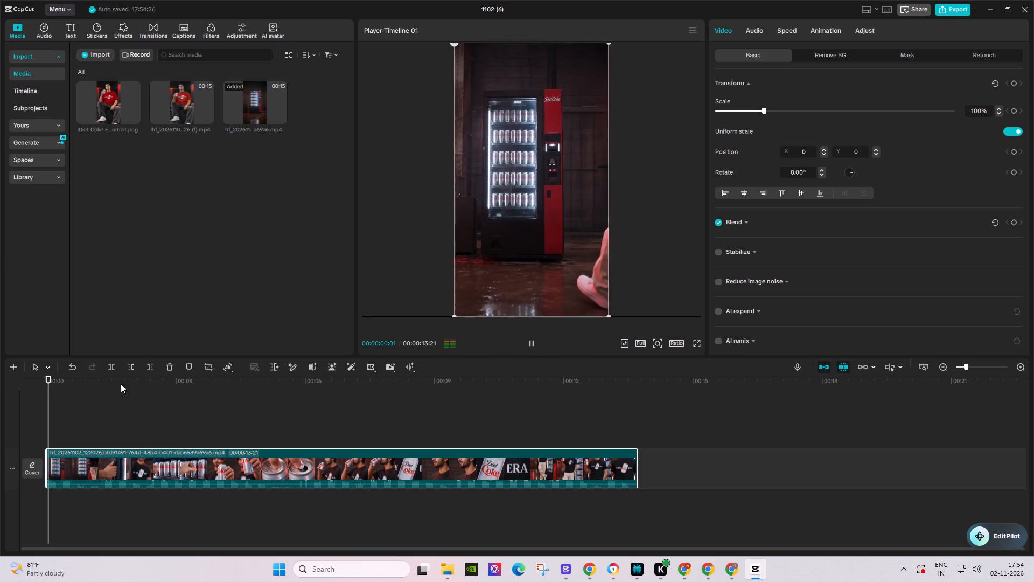
click(700, 345)
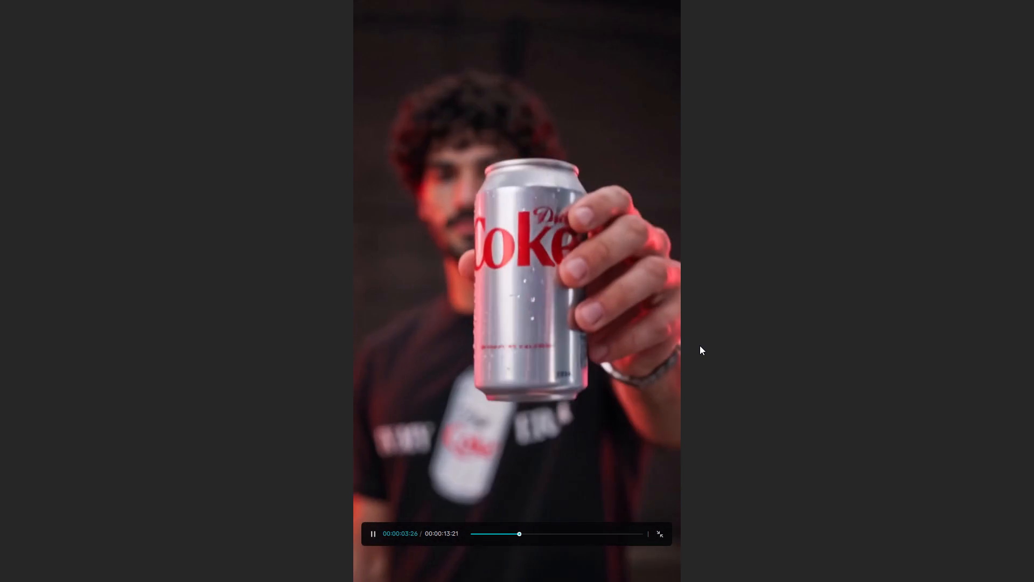
key(space)
key(space)
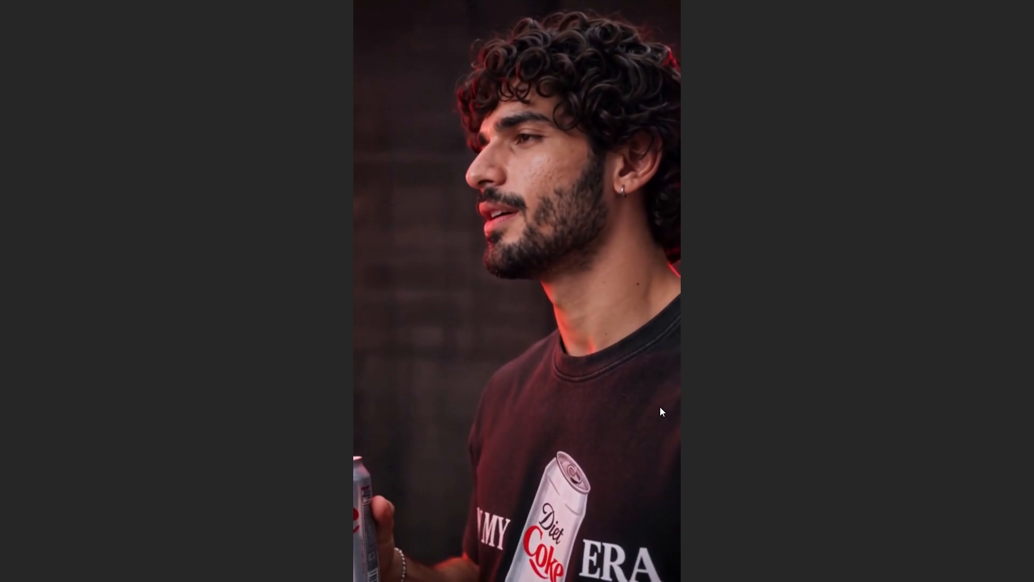
click(660, 407)
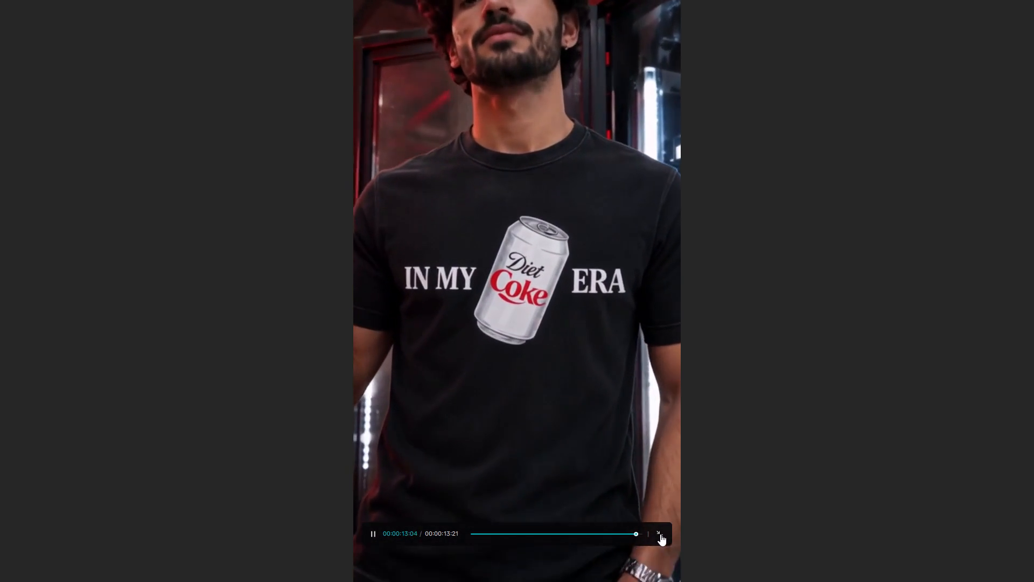
click(660, 534)
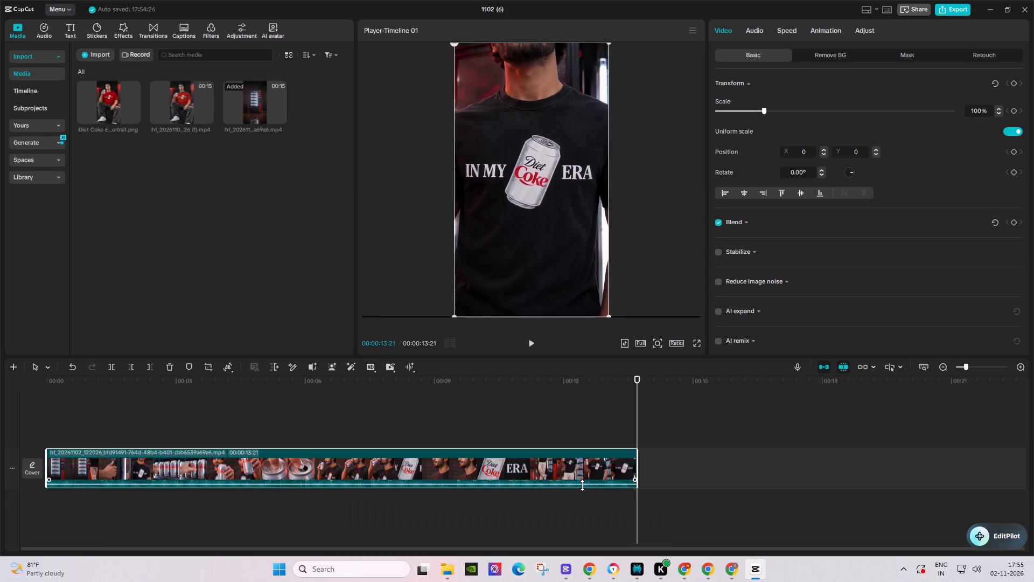
Export the trimmed video to the Downloads folder as a 1080P mp4 named w3uiefhi and close the export dialog.
click(582, 485)
drag(71, 380, 19, 369)
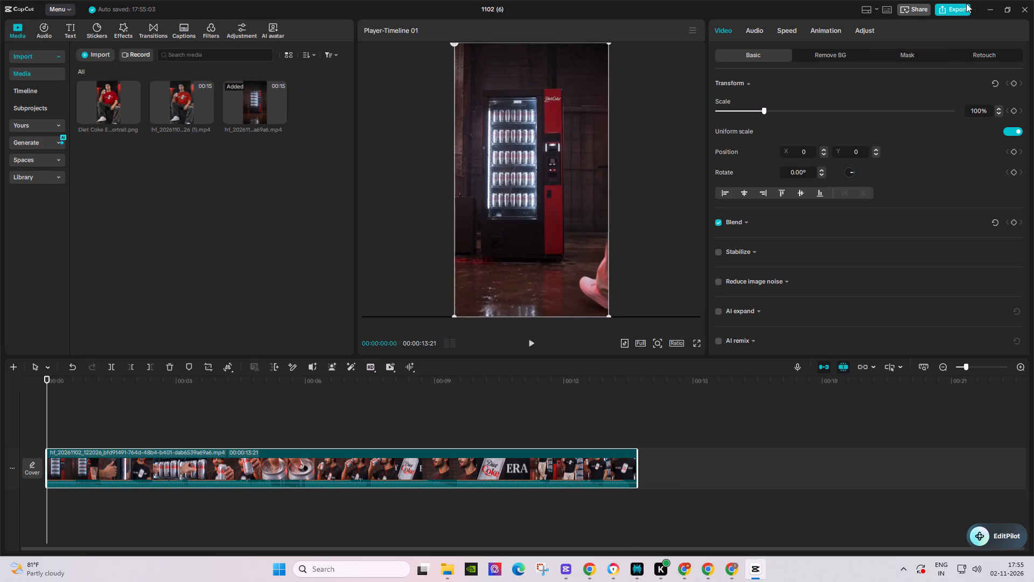
click(963, 5)
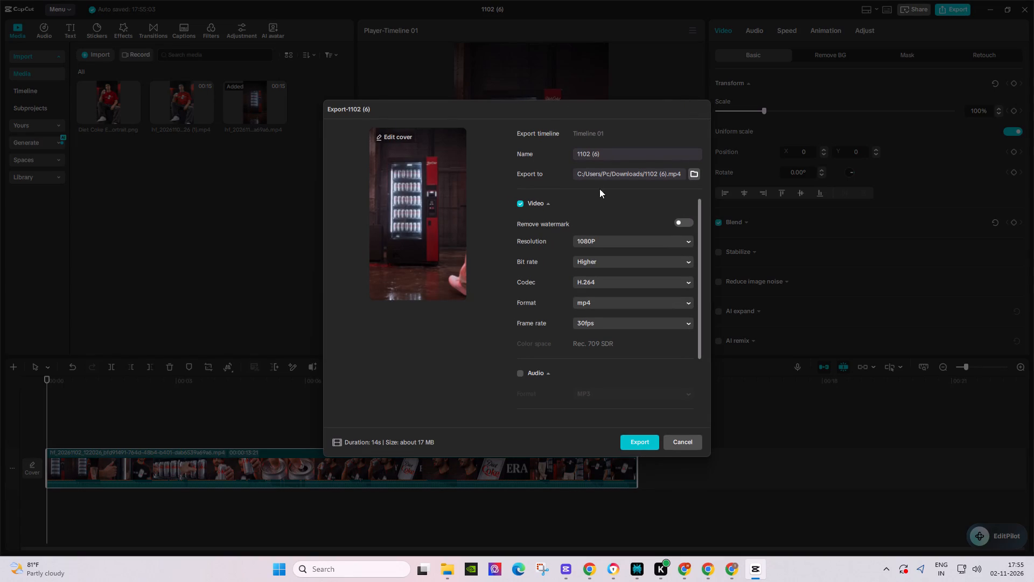
drag(606, 156, 575, 156)
text(3wuiefhi)
key(Return)
click(683, 435)
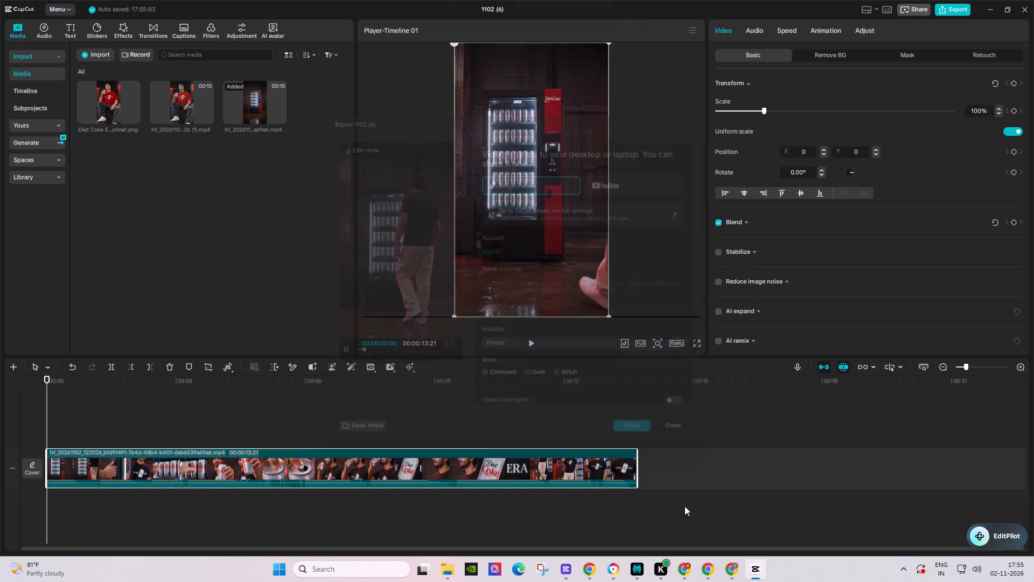
Switch to Chrome and bring up the choice between the WhatsApp and Team Workload windows.
click(689, 564)
click(591, 563)
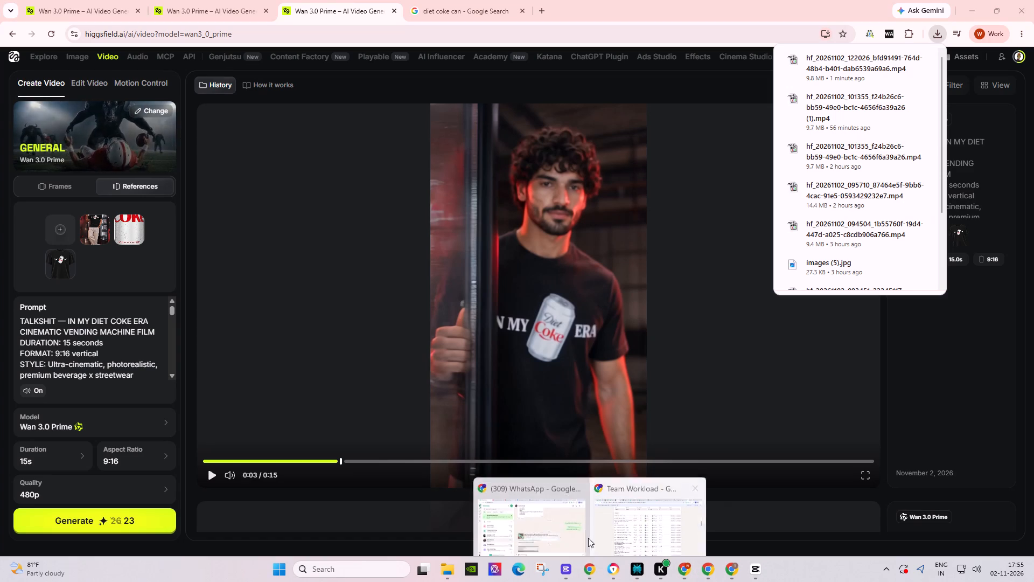
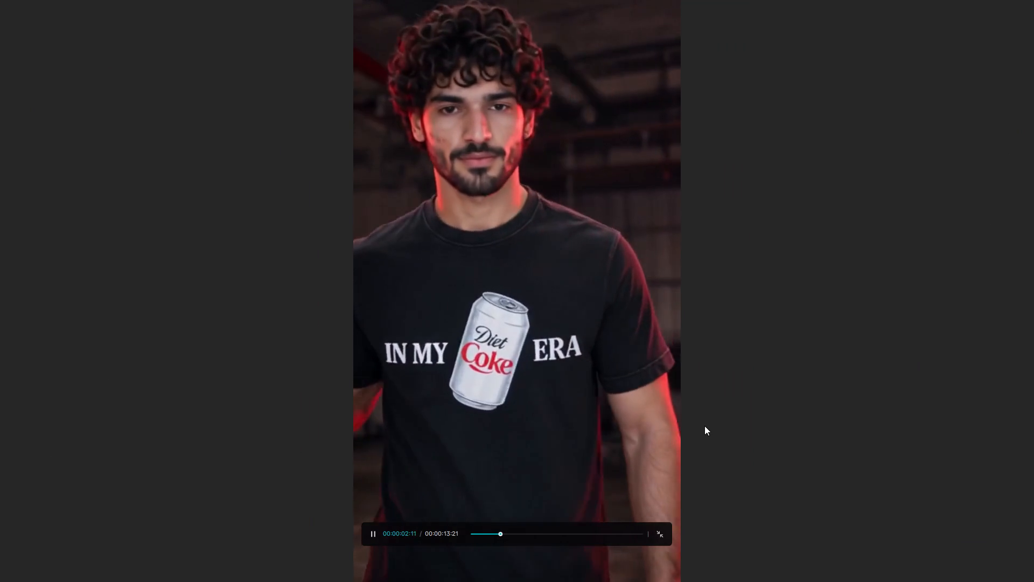
Leave full screen, return to the video's start, search Downloads for kara and import the songs For A Reason and DAYTONA.
click(662, 532)
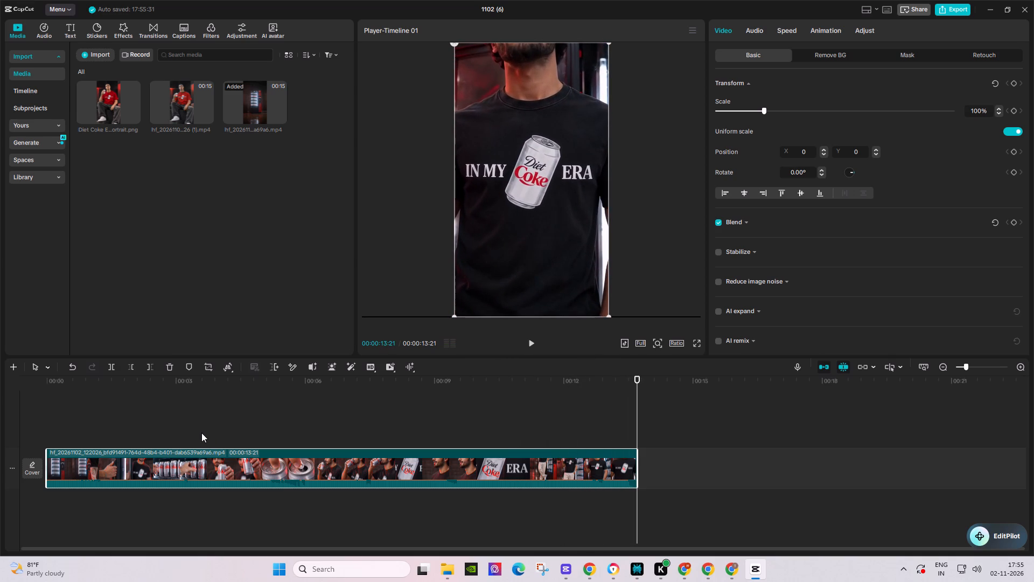
drag(97, 384, 0, 387)
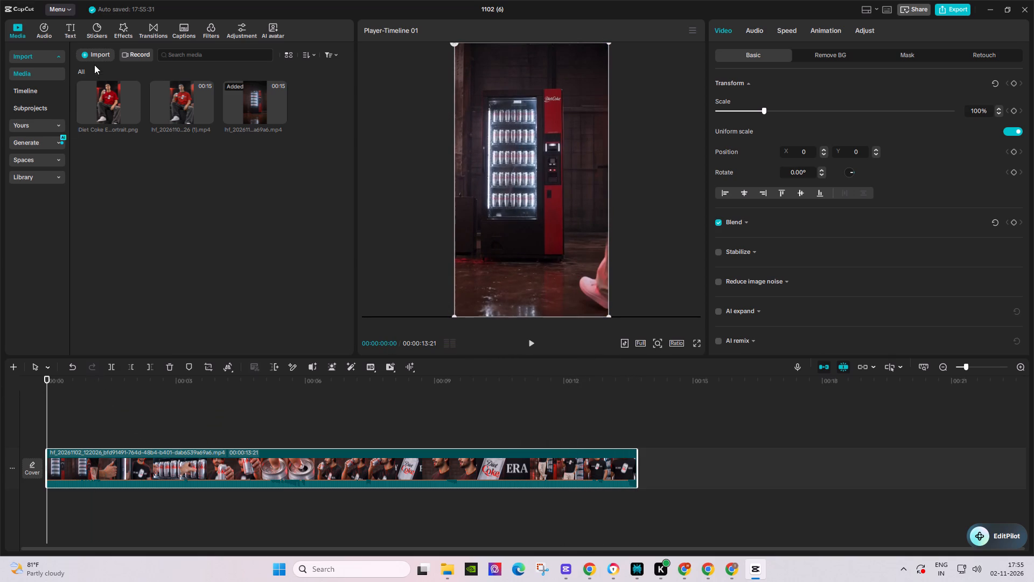
click(94, 50)
click(97, 69)
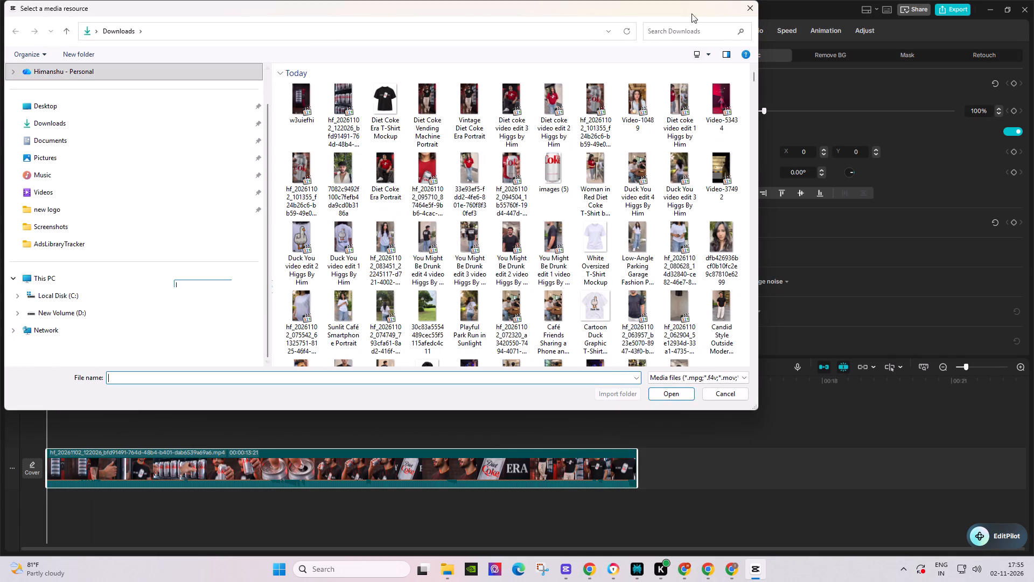
click(704, 27)
text(kara)
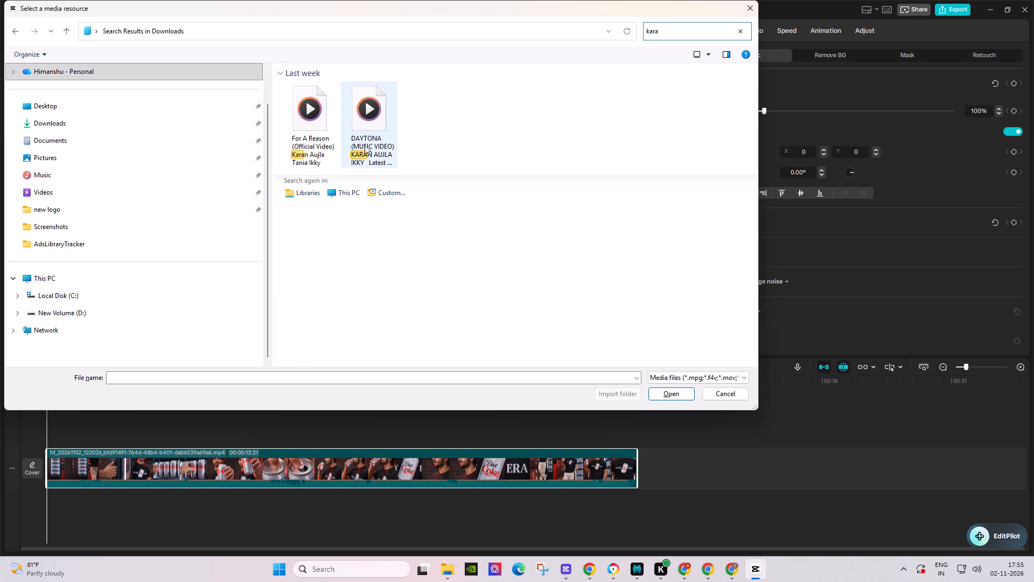
drag(406, 141, 312, 132)
click(673, 393)
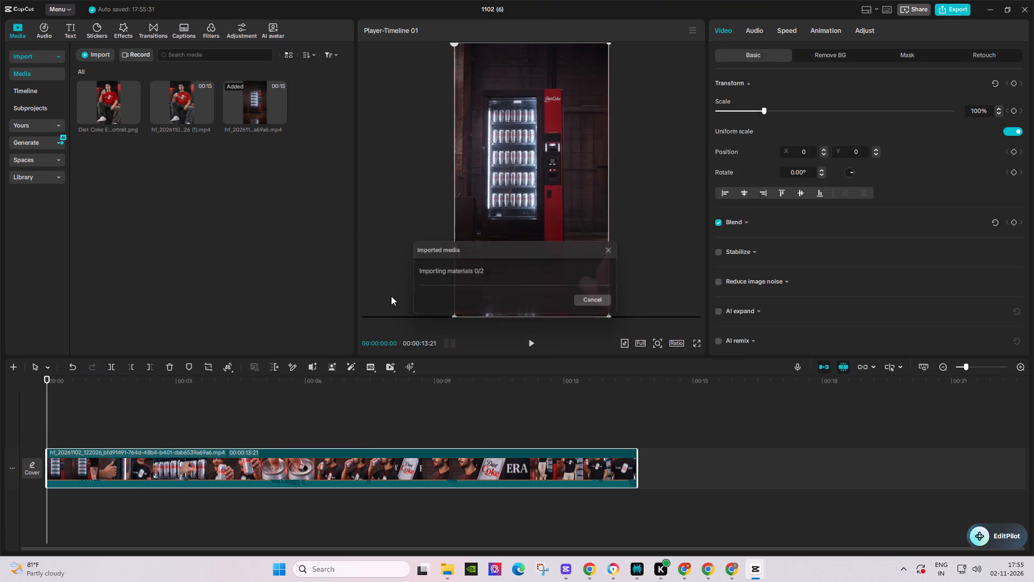
click(132, 241)
Preview the imported For A Reason song from the media library.
click(107, 161)
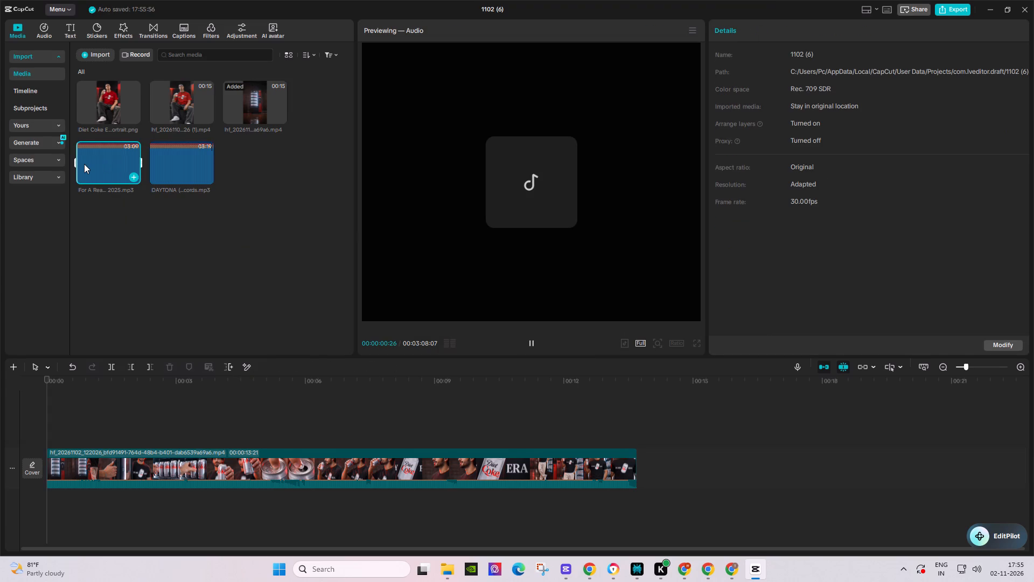
key(space)
key(space)
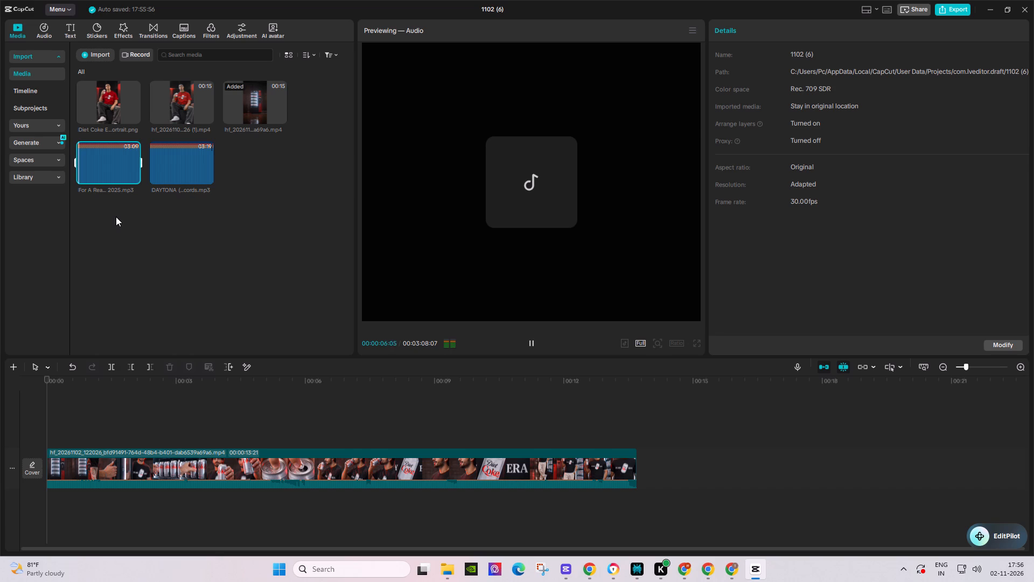
click(116, 217)
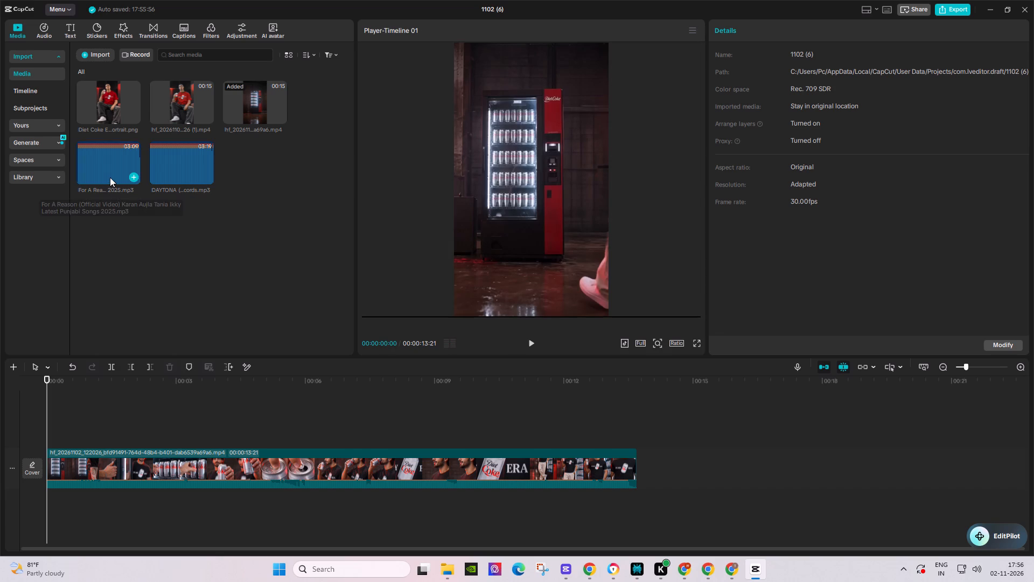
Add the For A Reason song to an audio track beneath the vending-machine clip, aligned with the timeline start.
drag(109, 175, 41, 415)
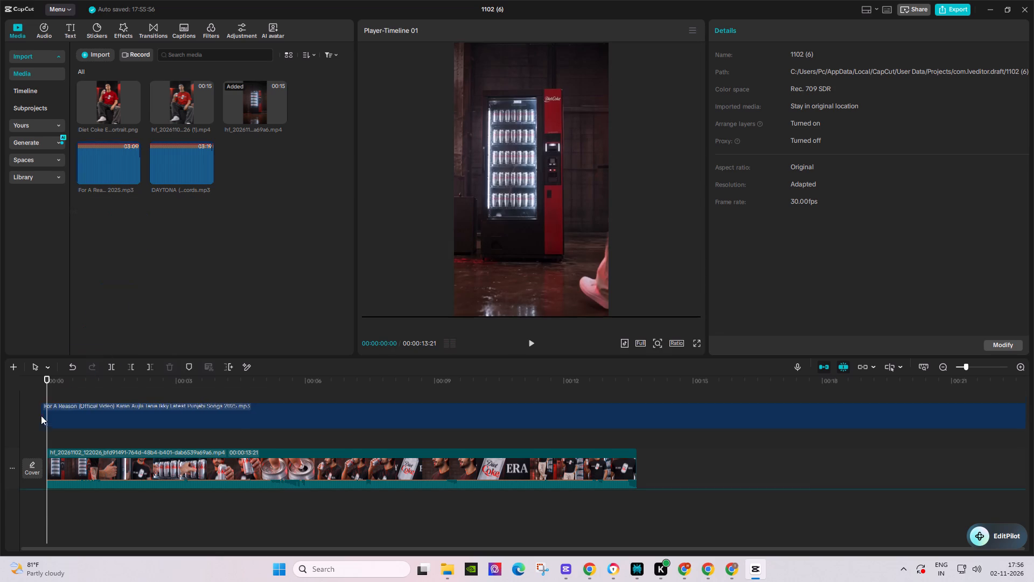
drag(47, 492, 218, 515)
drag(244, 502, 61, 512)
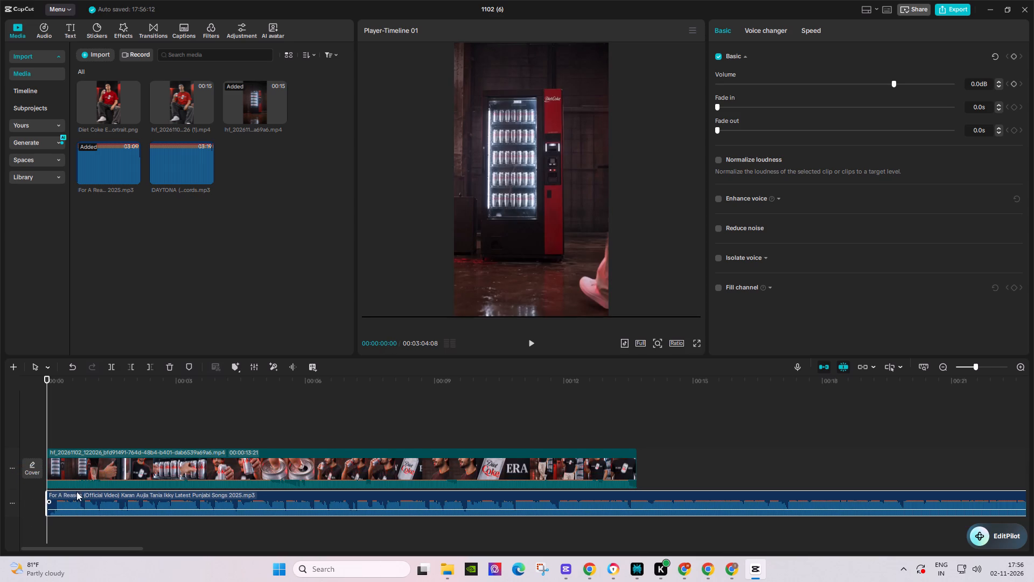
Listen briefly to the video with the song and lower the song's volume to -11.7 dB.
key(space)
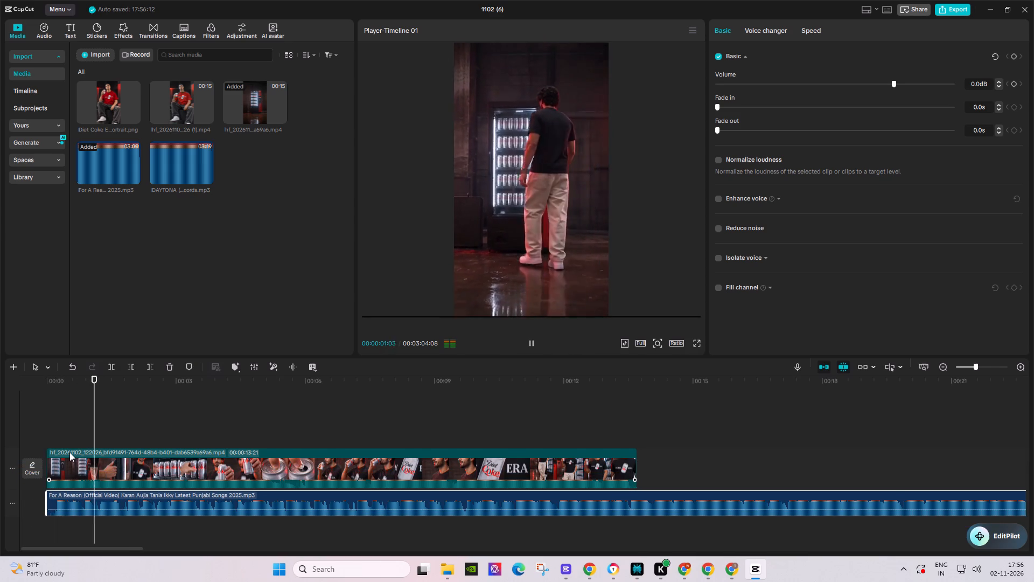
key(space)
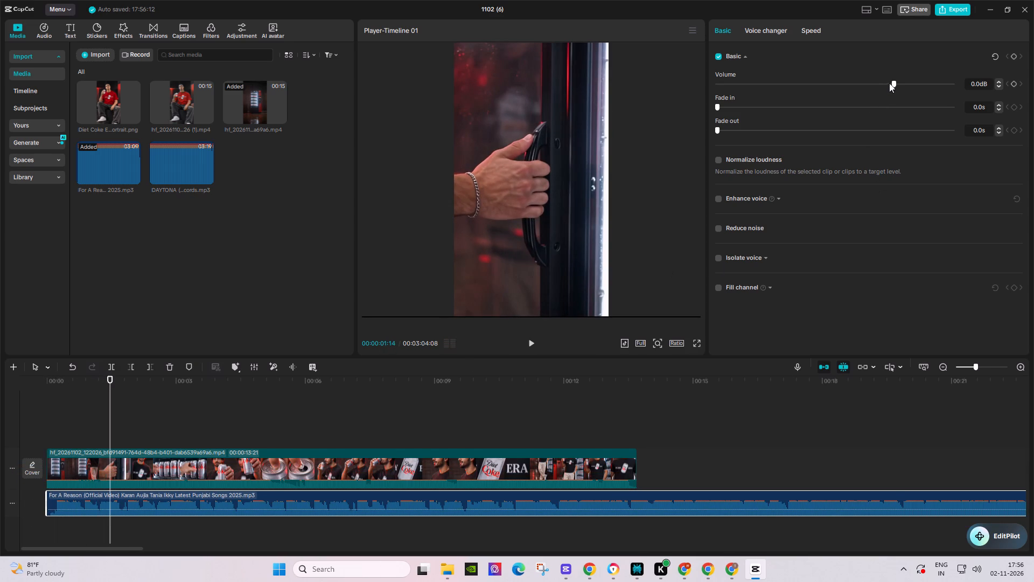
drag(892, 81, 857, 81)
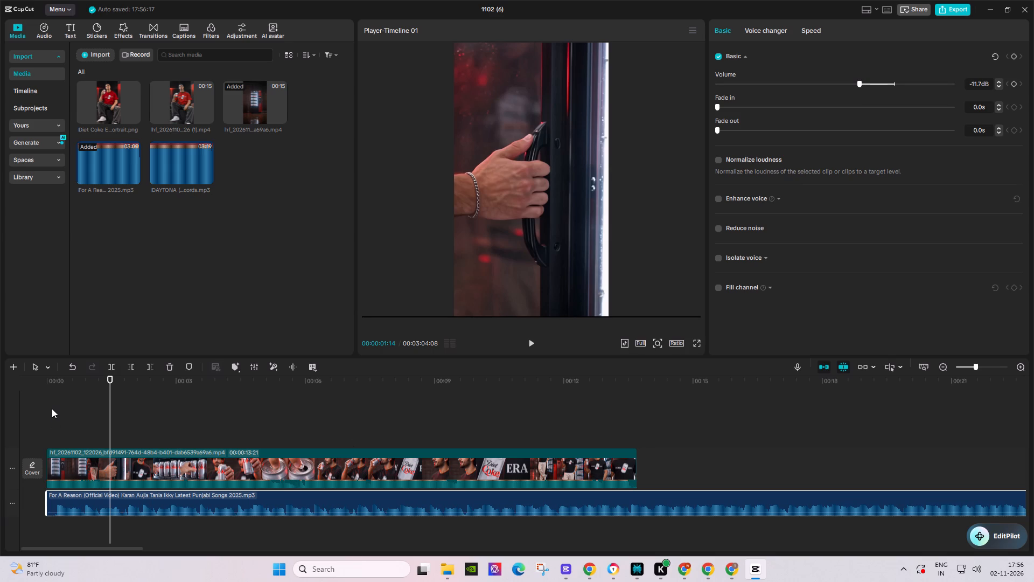
Play the video from the start, partly in full screen, to check the song against the footage.
drag(58, 387, 26, 384)
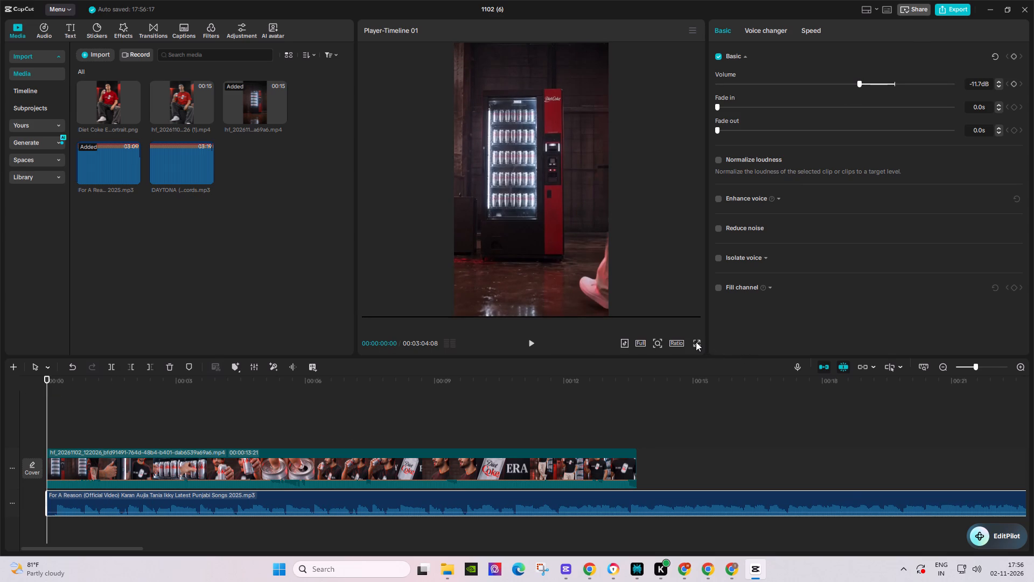
click(697, 343)
key(space)
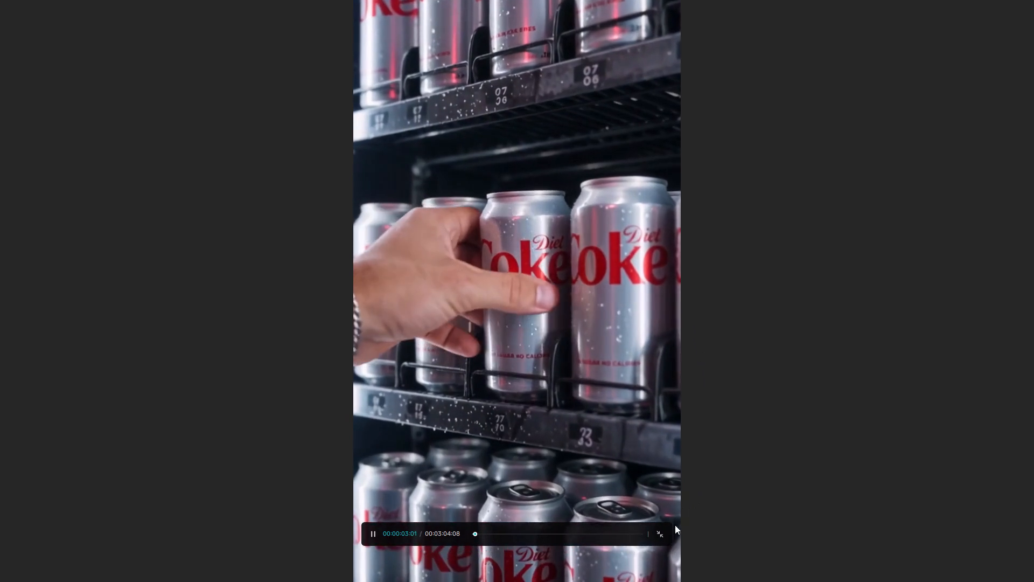
click(662, 538)
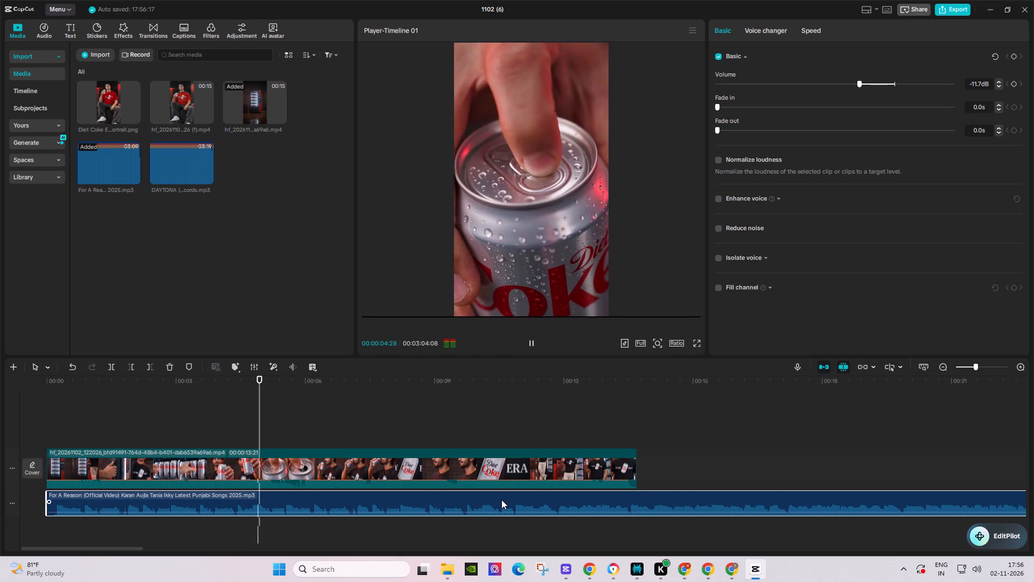
key(space)
key(space)
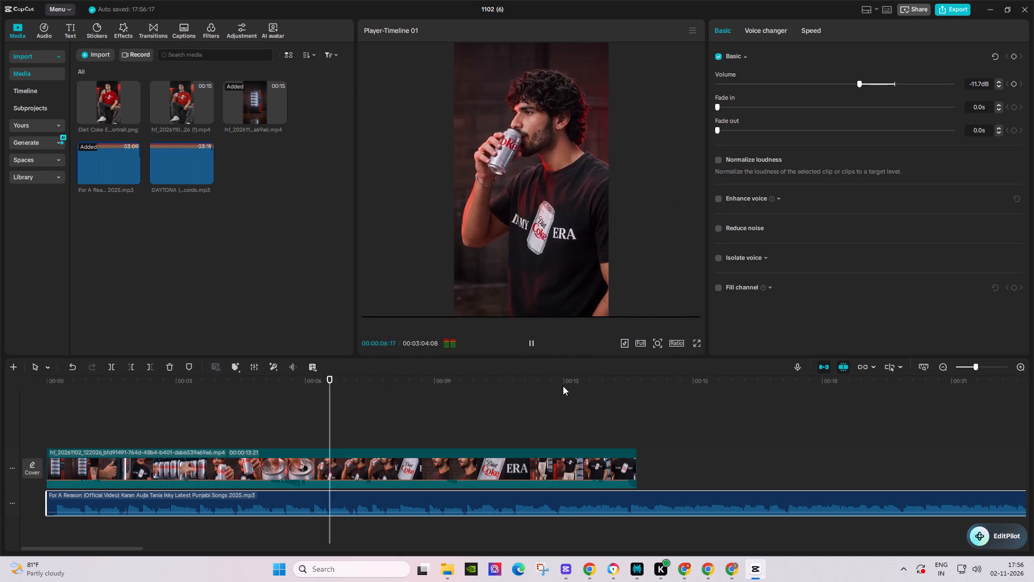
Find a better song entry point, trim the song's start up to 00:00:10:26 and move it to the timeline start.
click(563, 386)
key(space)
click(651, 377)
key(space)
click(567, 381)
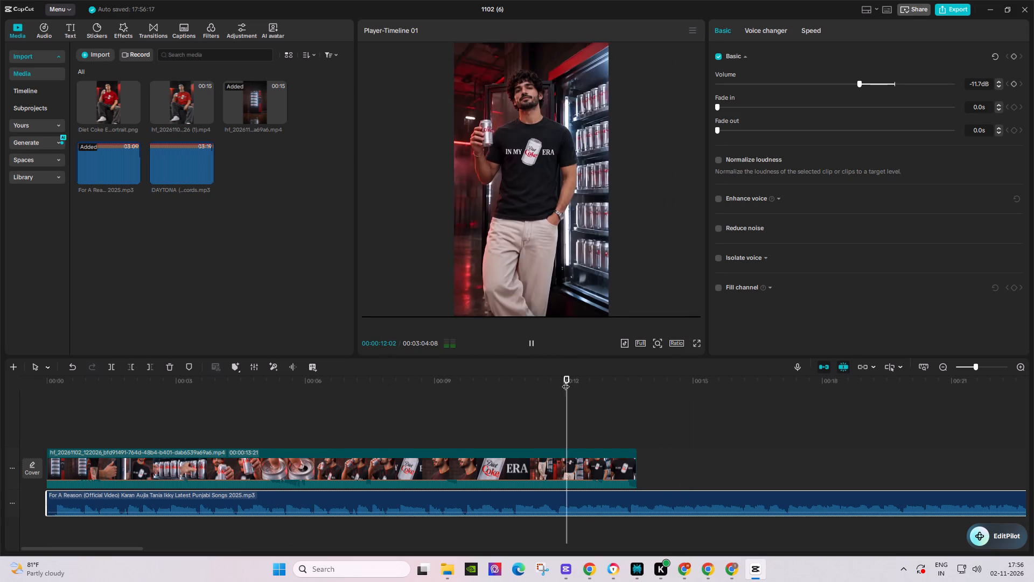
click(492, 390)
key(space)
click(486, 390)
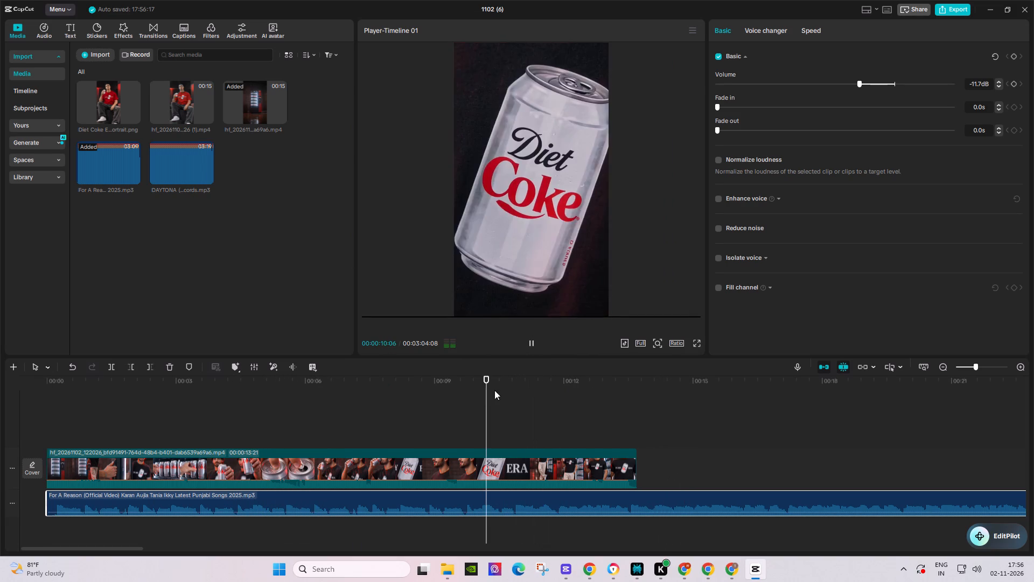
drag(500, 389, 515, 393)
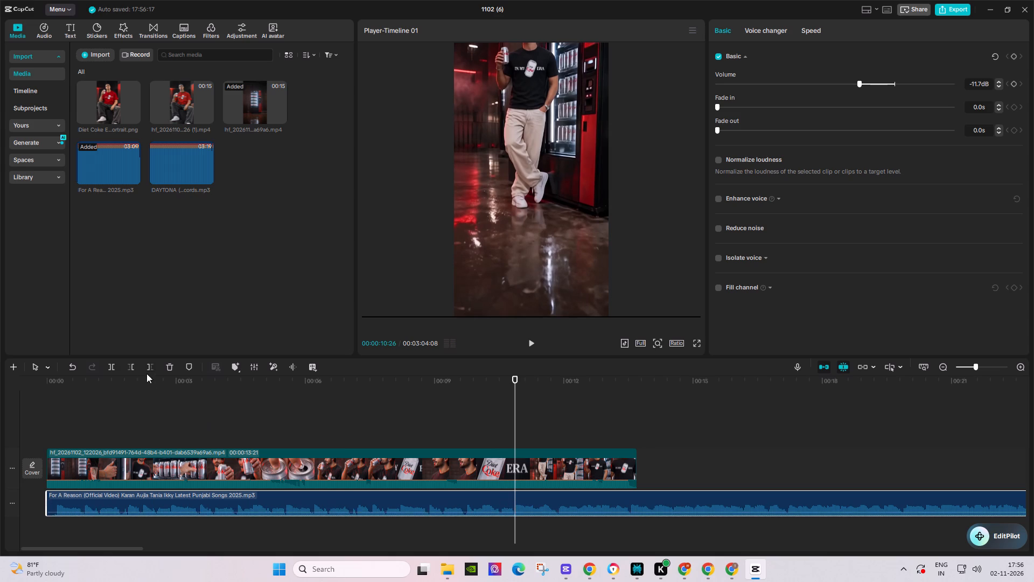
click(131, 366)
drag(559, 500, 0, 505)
Play the video from the start in full screen to check the trimmed song against the footage.
drag(60, 379, 7, 374)
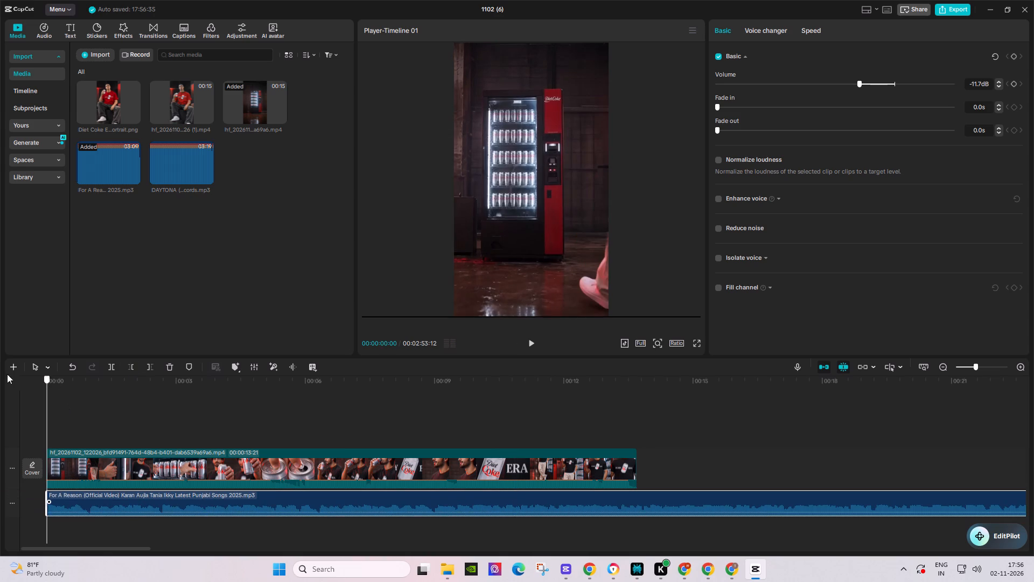
drag(7, 374, 0, 374)
click(697, 341)
key(space)
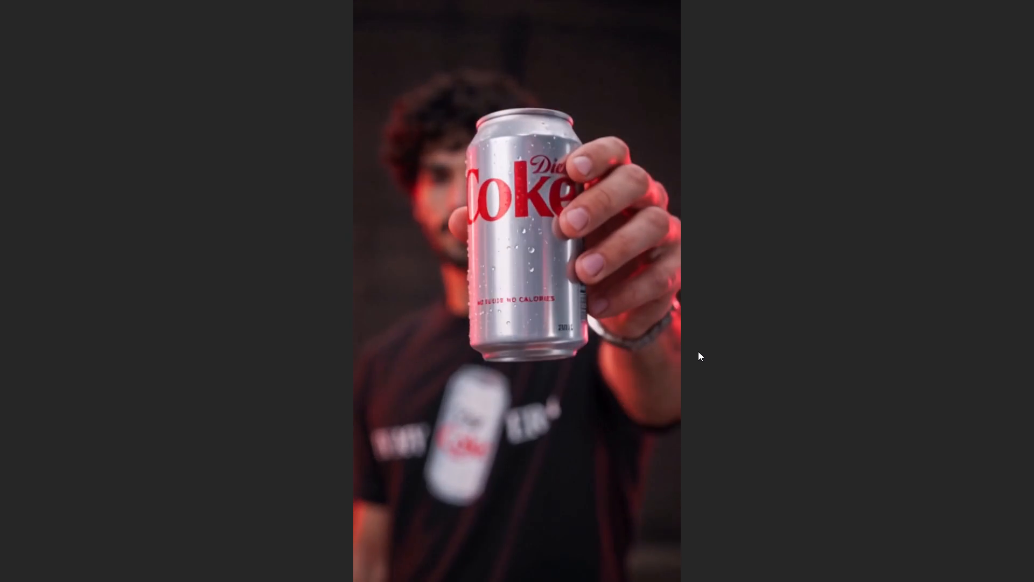
click(671, 474)
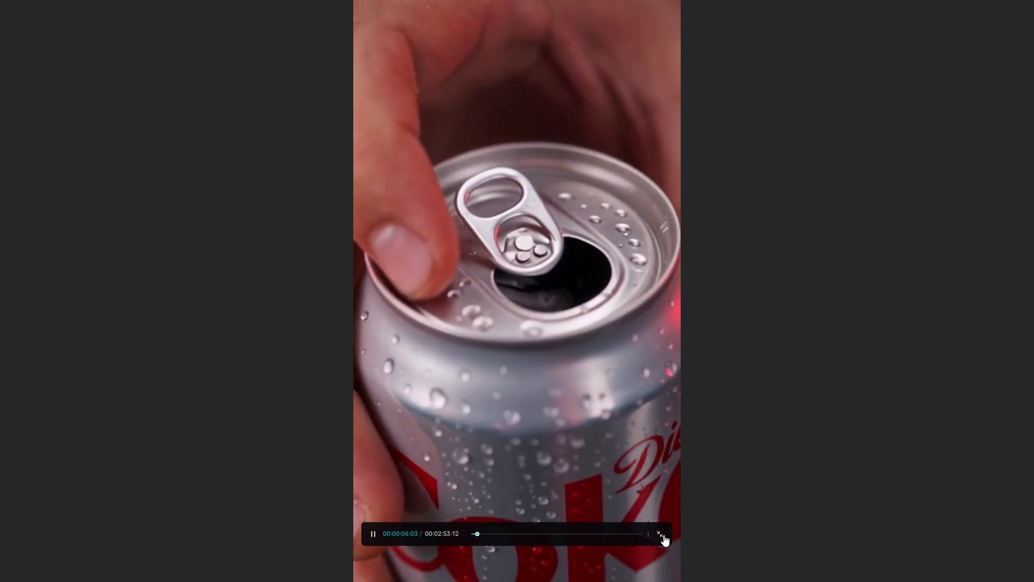
click(663, 535)
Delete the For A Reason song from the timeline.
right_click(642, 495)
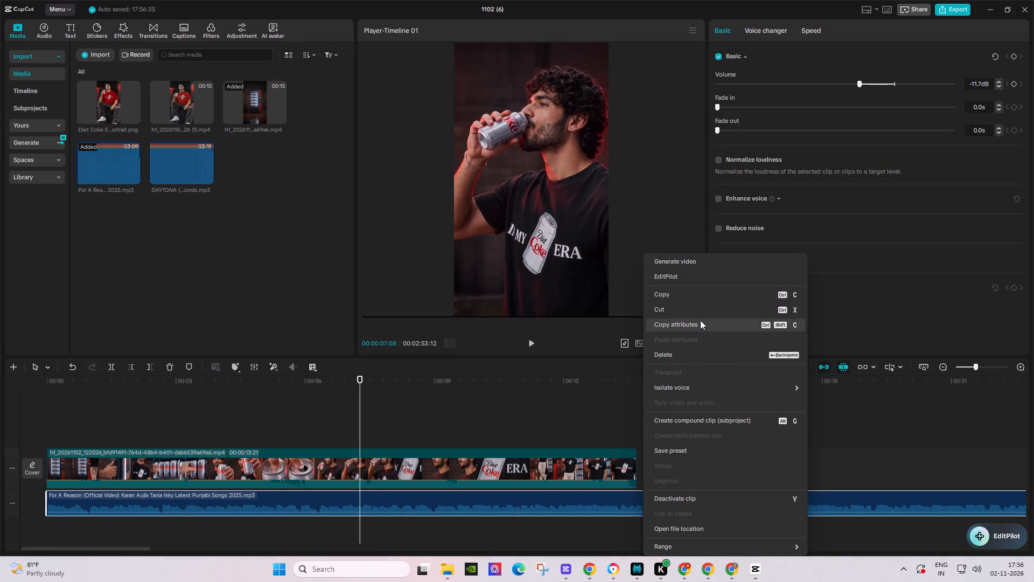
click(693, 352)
Play the rest of the vending-machine video without the added song.
key(space)
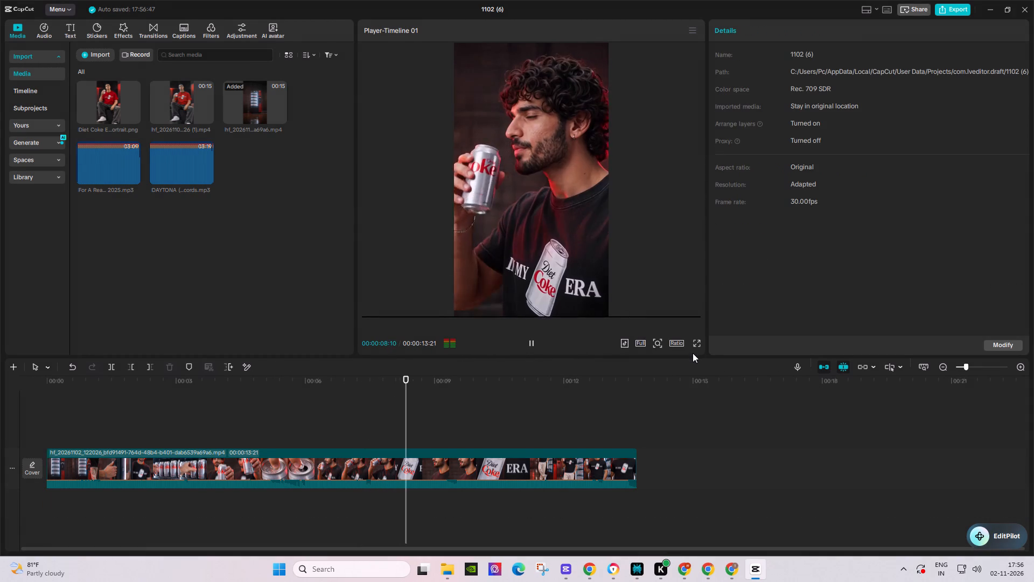
key(space)
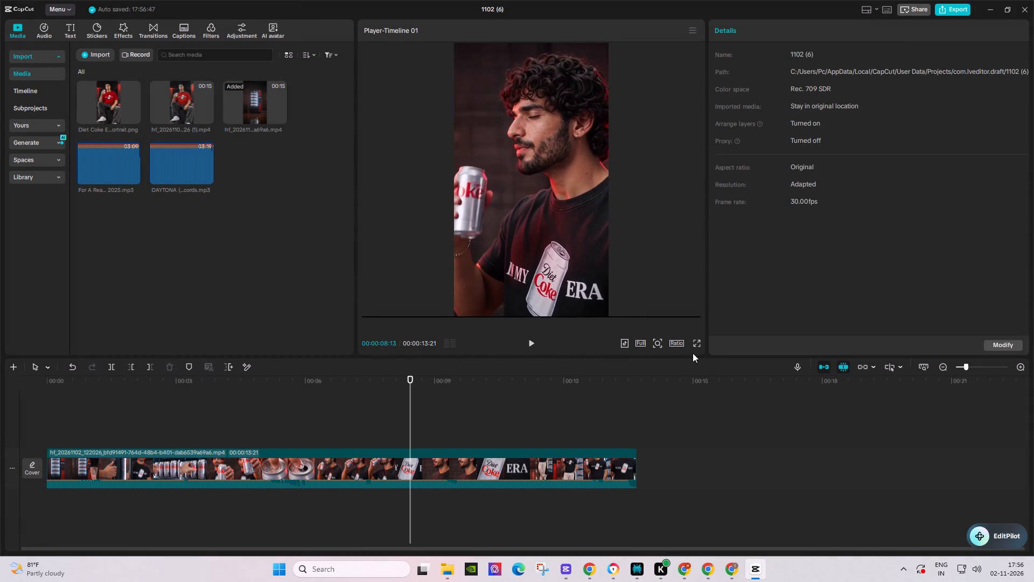
key(space)
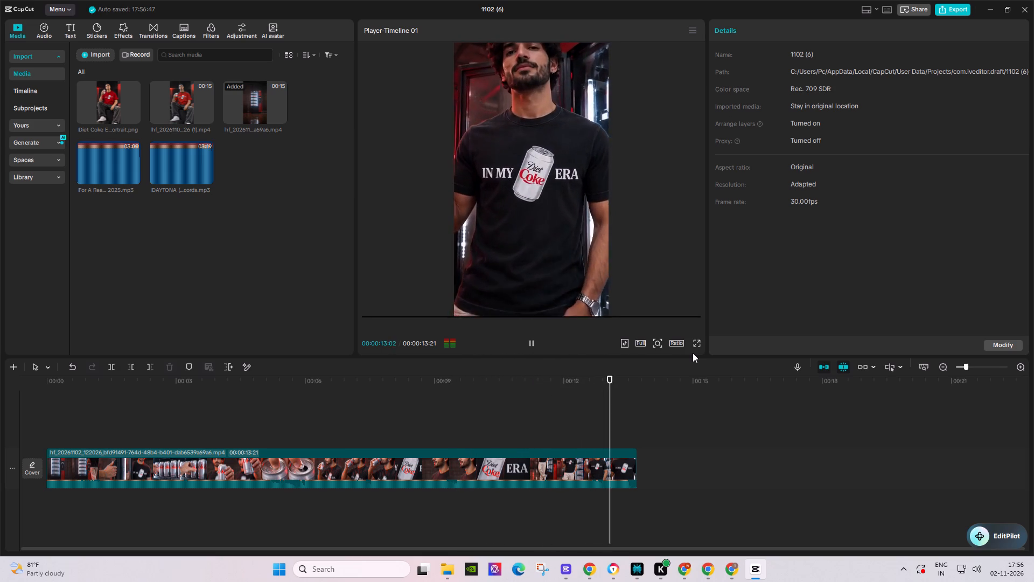
Name the export Diet coke video edit 4 Higgs by Him, adapting the edit 3 video's file name from Downloads.
click(947, 9)
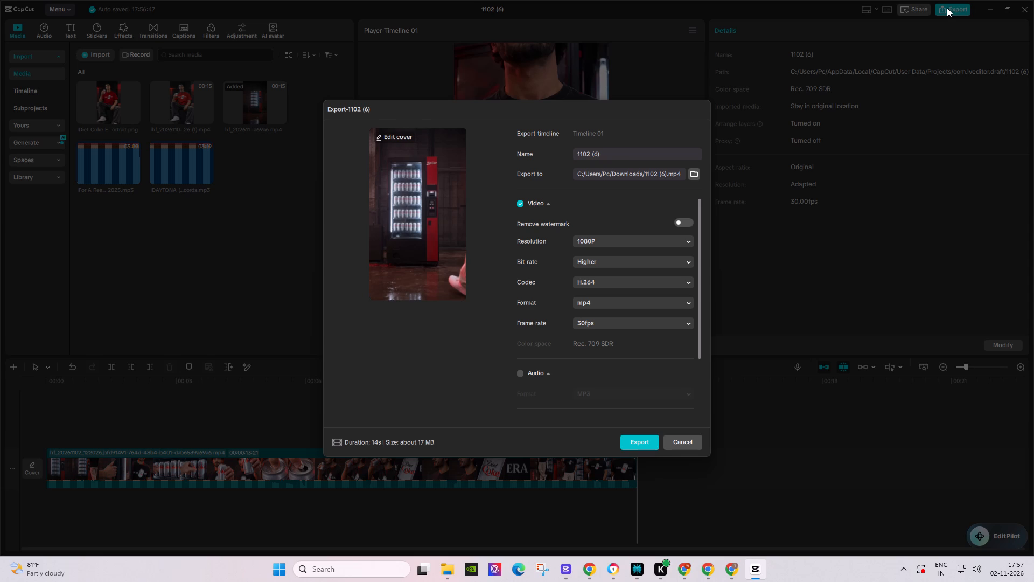
drag(620, 157, 575, 149)
drag(575, 149, 570, 150)
key(ctrl+v)
key(ctrl+a)
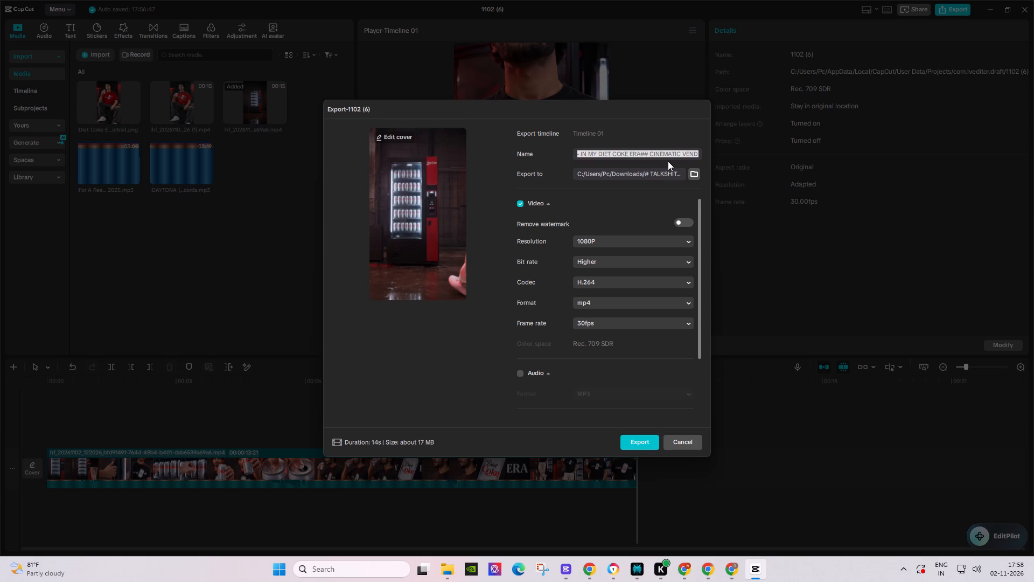
key(BackSpace)
click(453, 566)
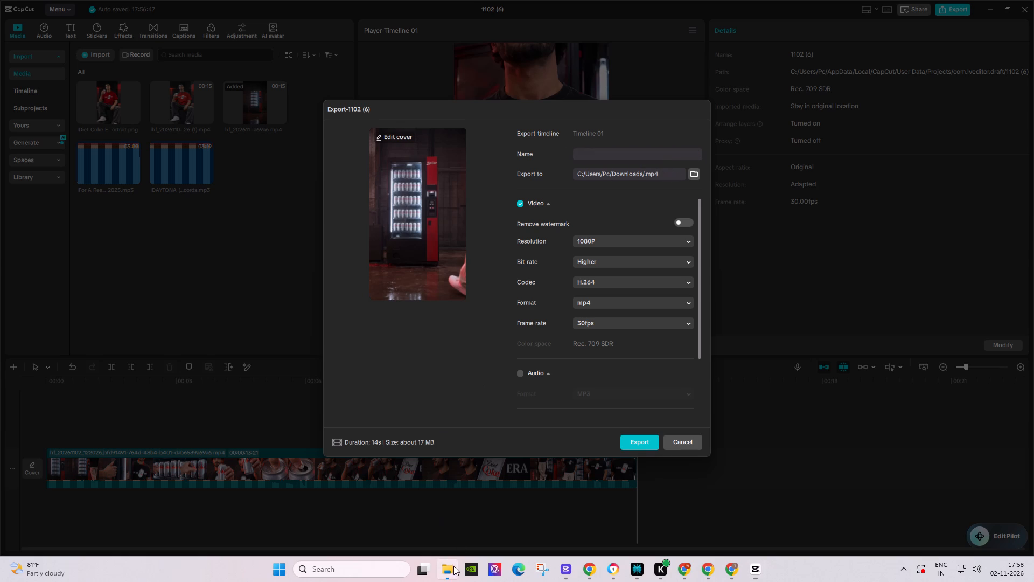
click(95, 32)
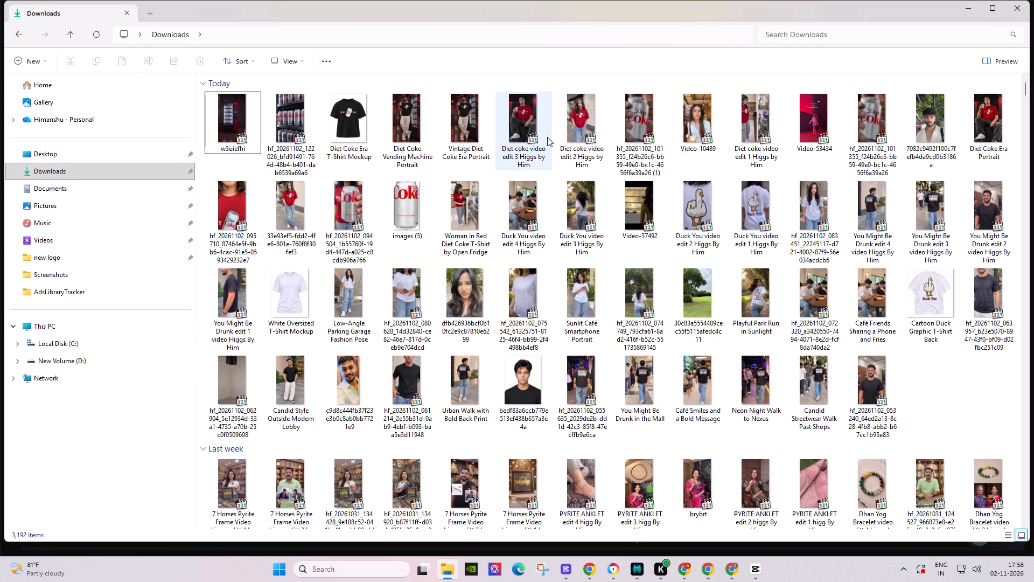
right_click(511, 129)
click(599, 138)
key(ctrl+c)
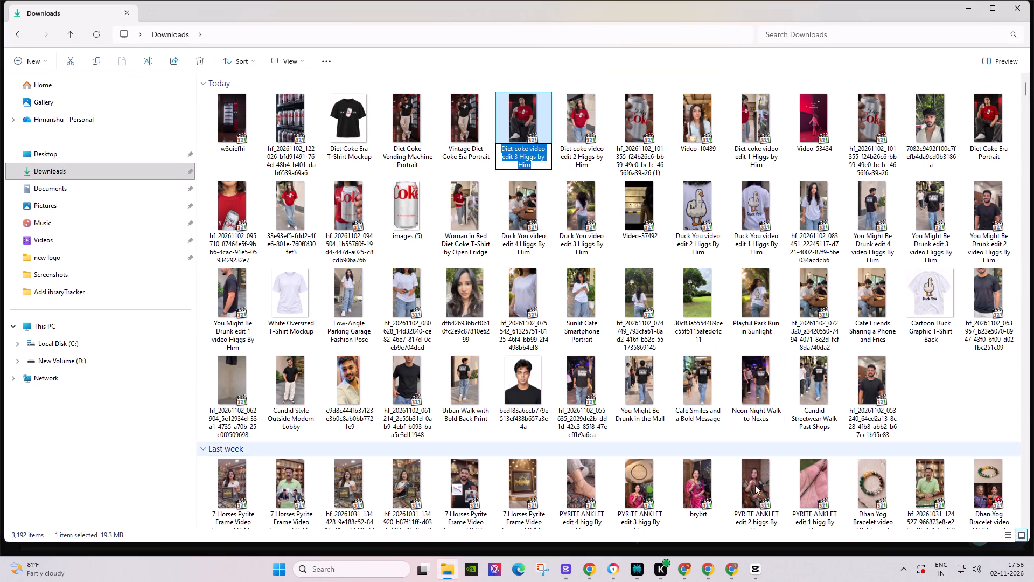
click(761, 579)
key(ctrl+v)
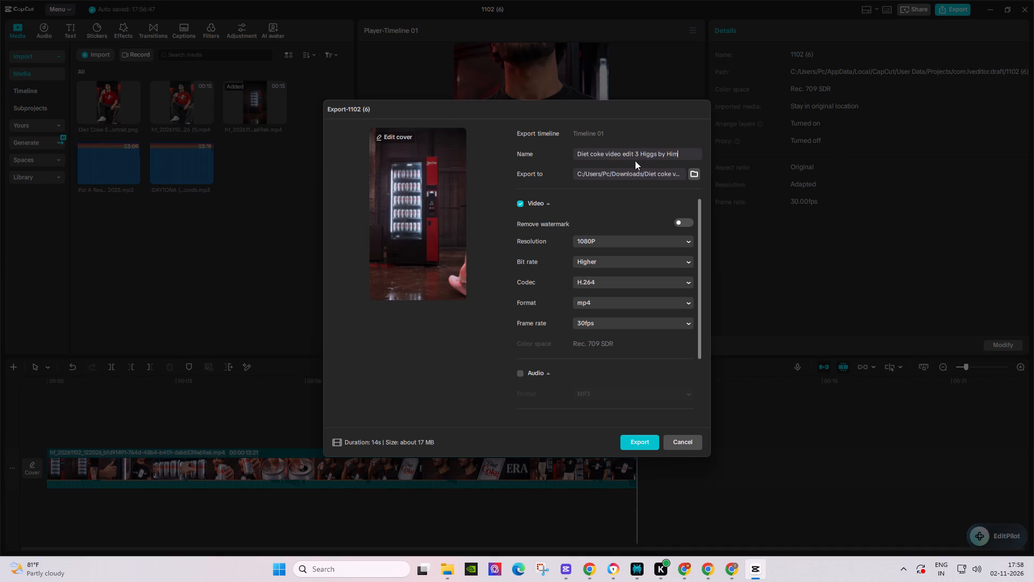
click(638, 156)
key(4)
Export the video to the Downloads folder as a 1080P, 30fps H.264 mp4 and close the export dialog.
click(646, 440)
click(694, 433)
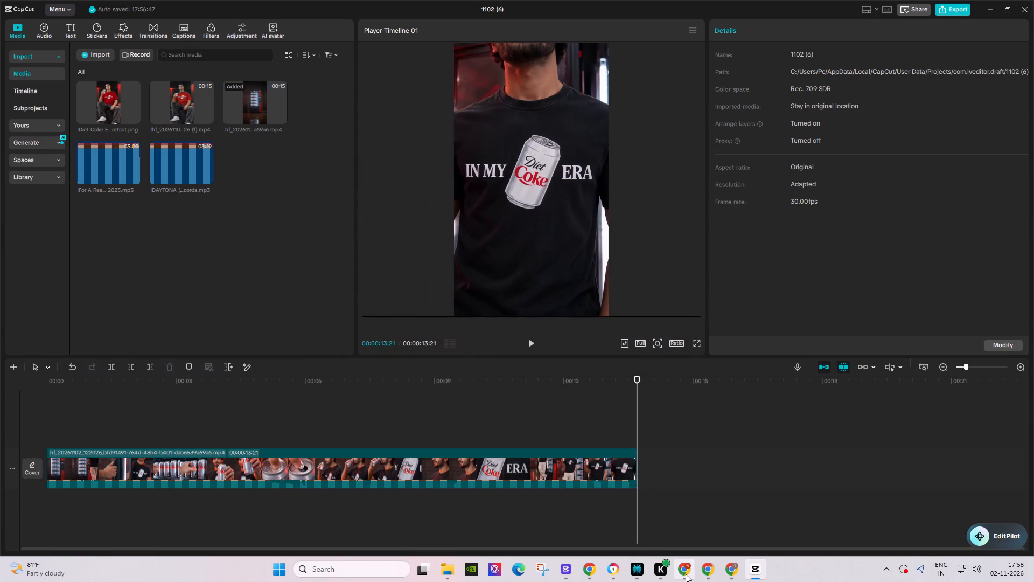
Switch to the Chrome window showing the Higgsfield video generator.
click(686, 574)
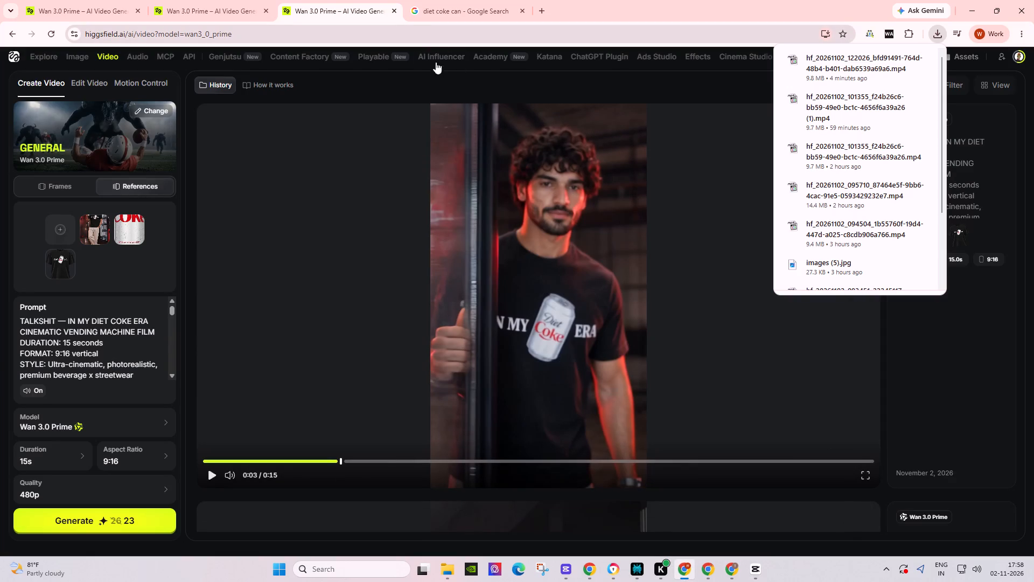